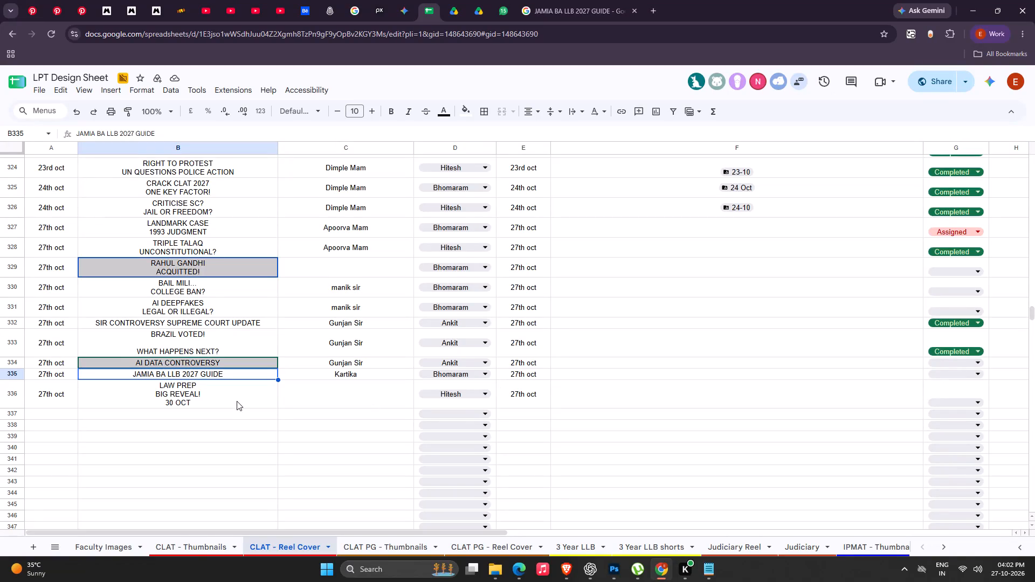
Set the status of the 27th oct "NO LAW BACKGROUND? 3-YEAR LLB YES, YOU CAN!" task to Completed in the 3 Year LLB sheet.
click(657, 378)
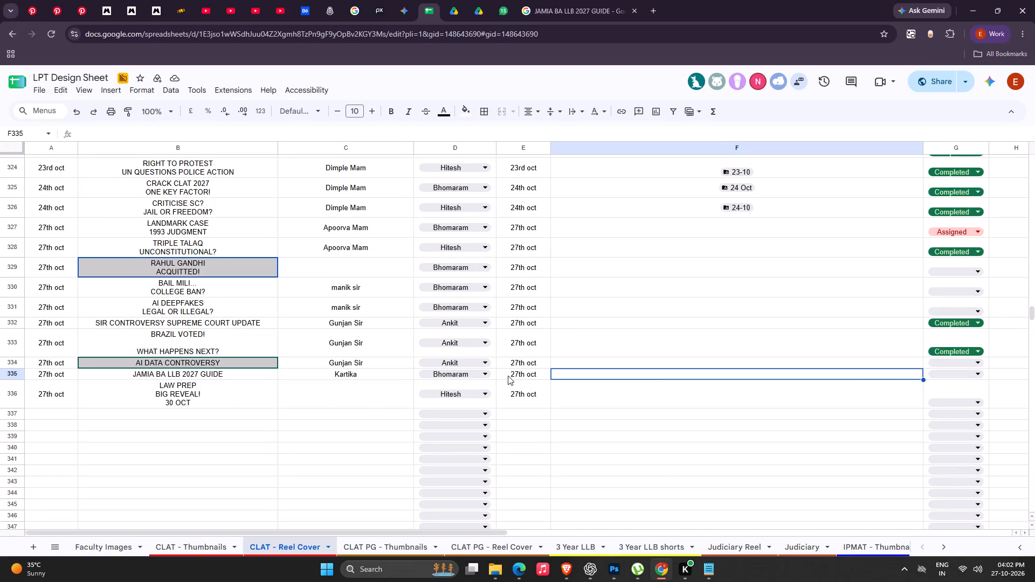
click(375, 538)
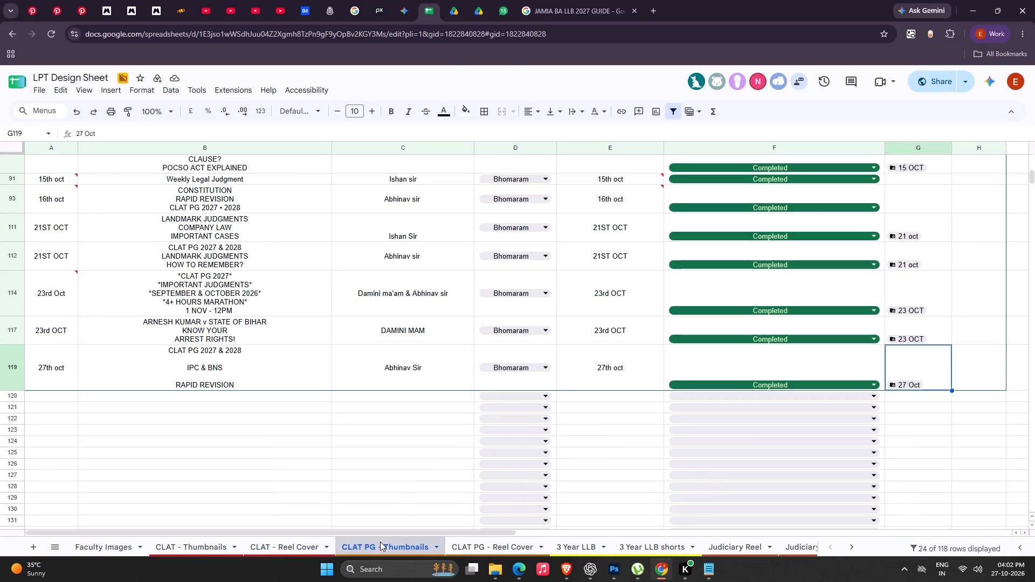
click(477, 552)
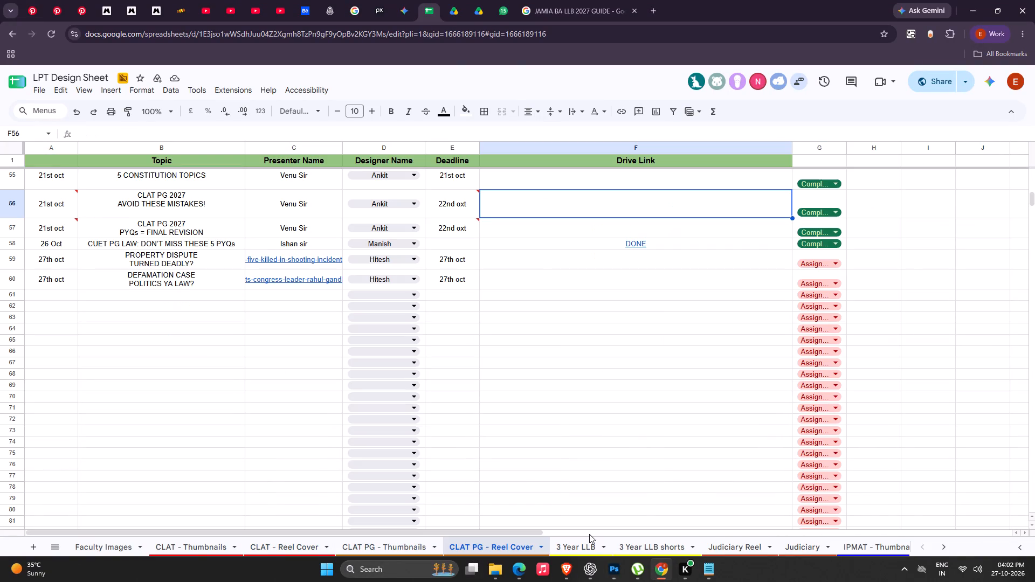
click(626, 537)
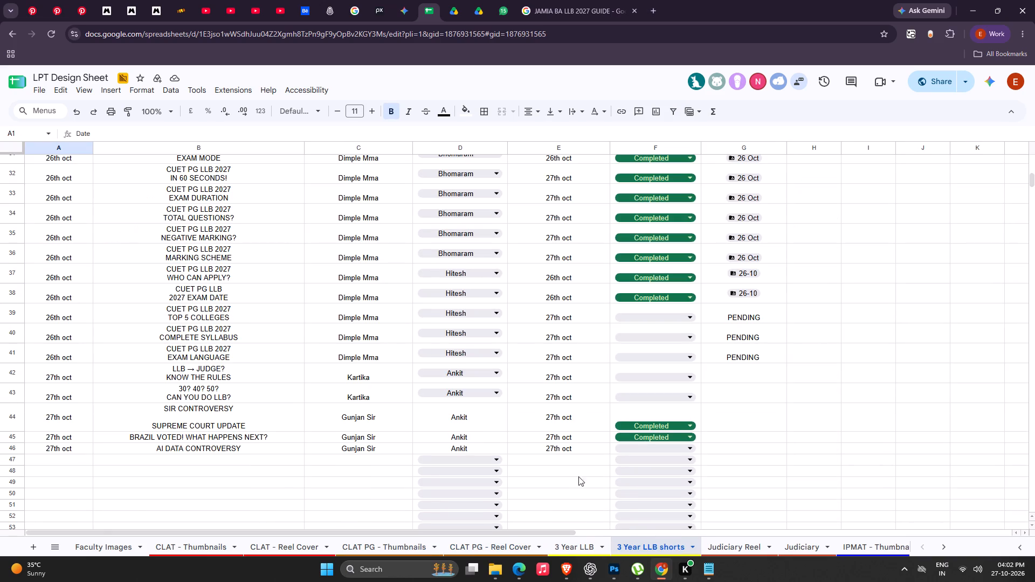
click(565, 548)
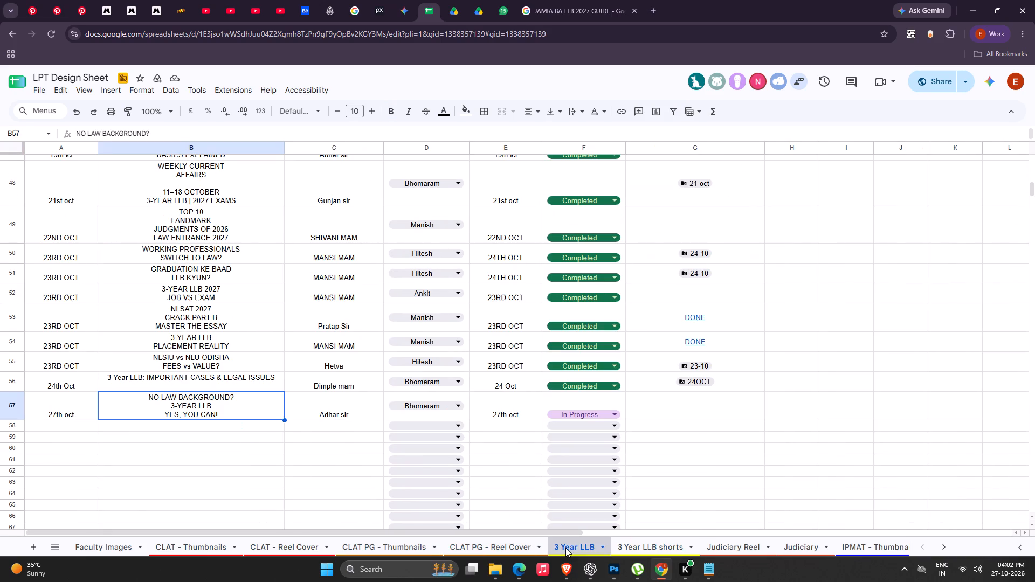
click(595, 417)
click(568, 463)
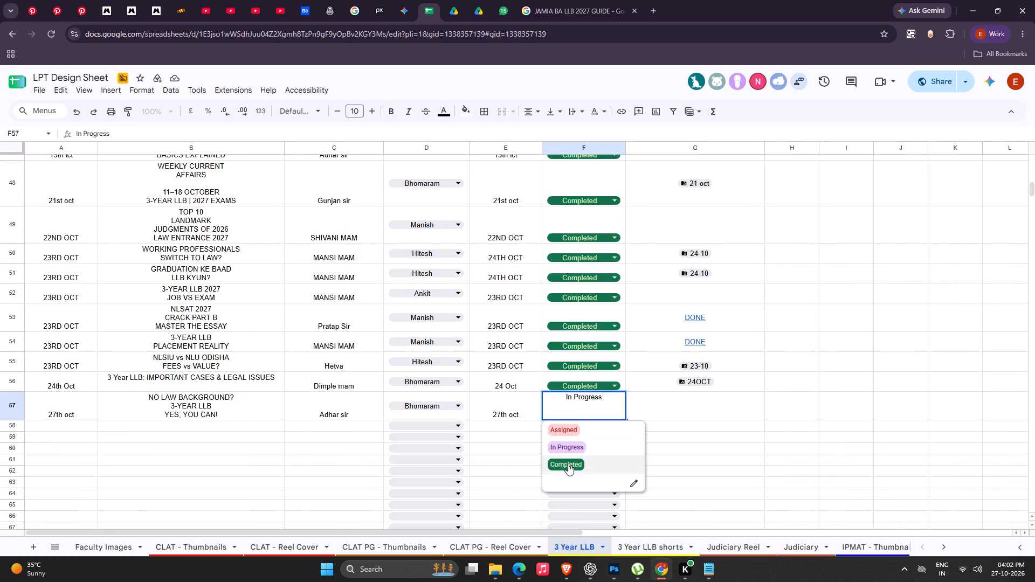
click(650, 419)
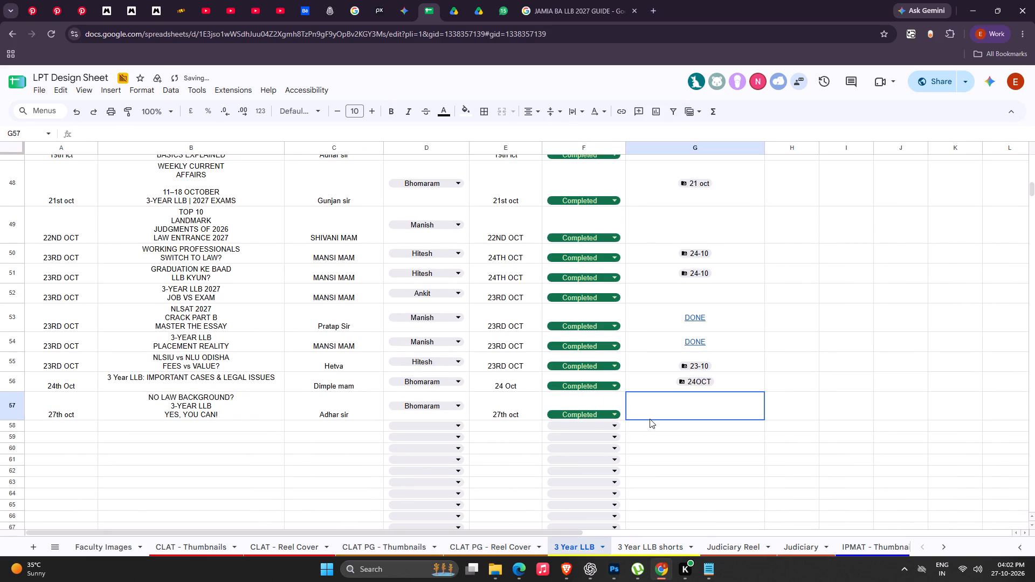
scroll(495, 397, up, 1)
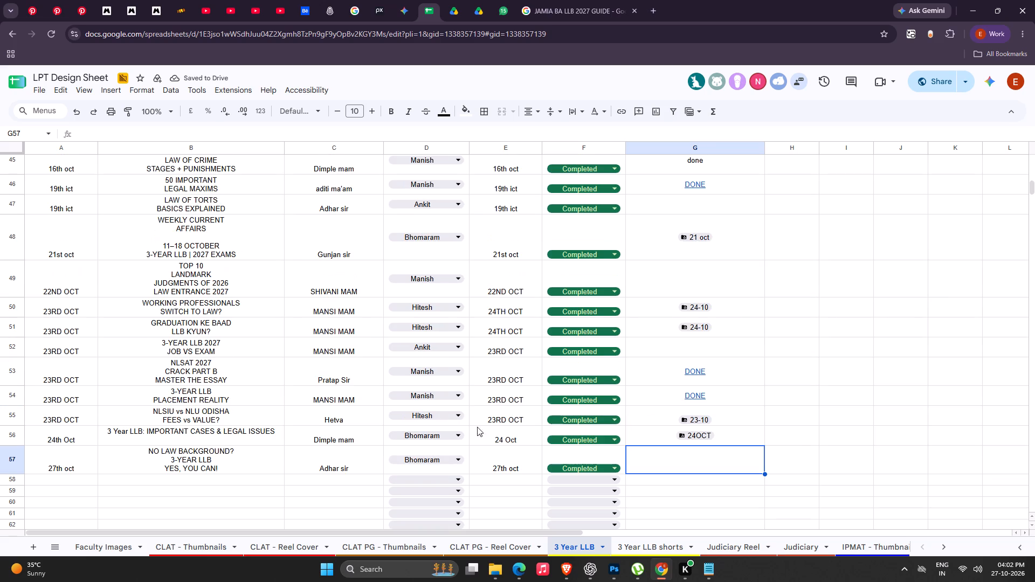
click(388, 548)
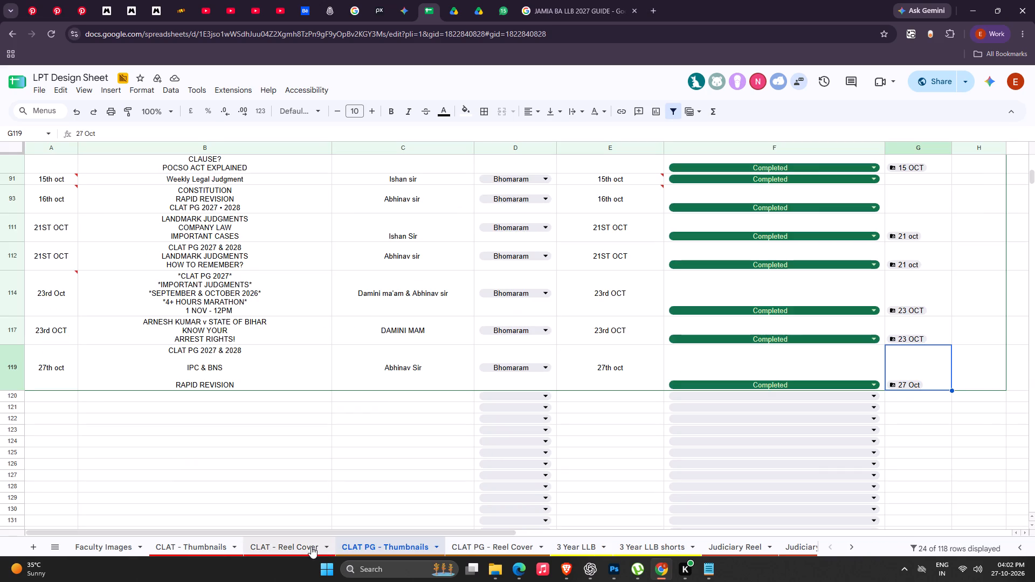
Open the CLAT - Reel Cover sheet and select the title text of the 27th oct "RAHUL GANDHI ACQUITTED!" task.
click(291, 546)
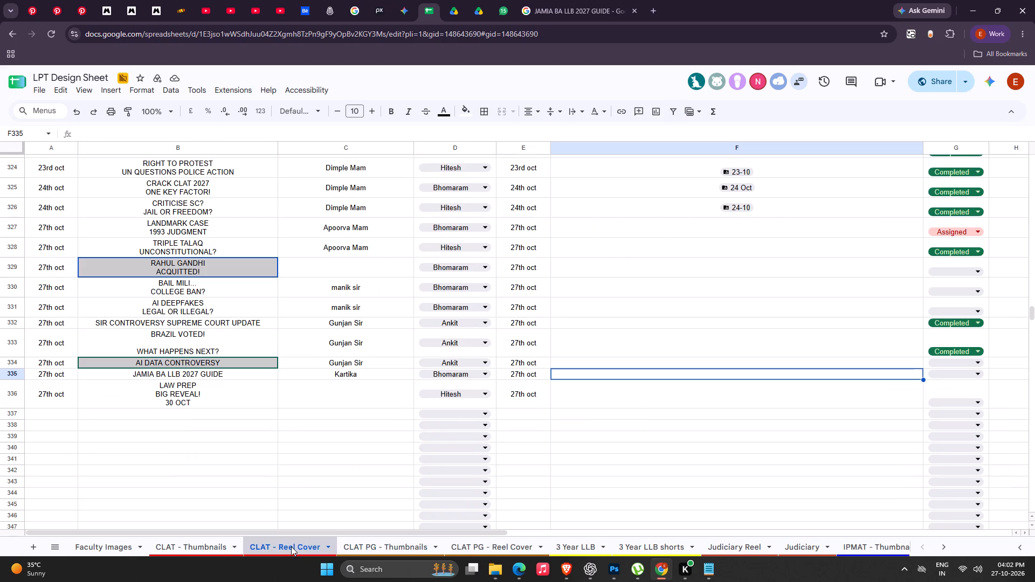
click(203, 291)
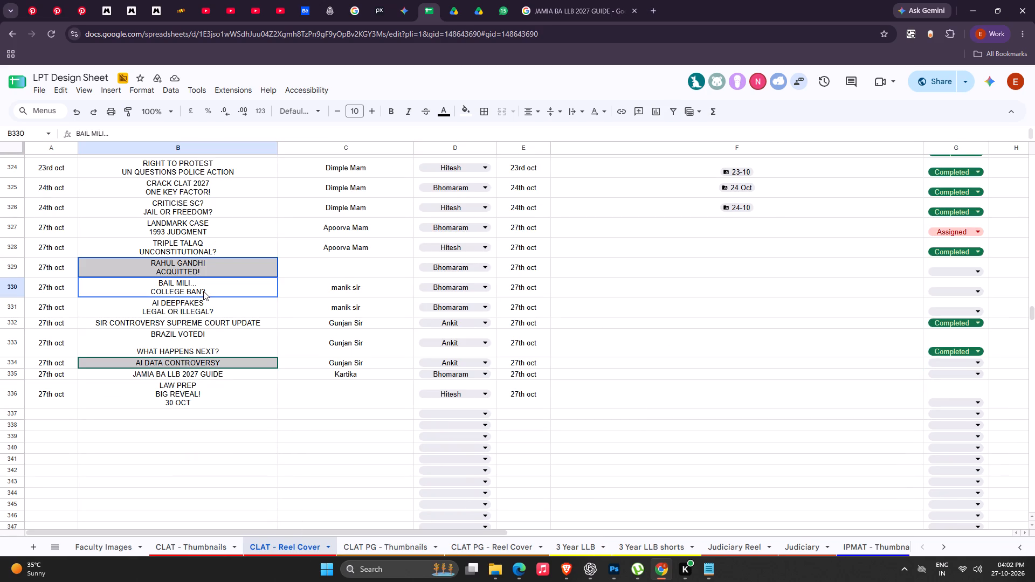
click(208, 270)
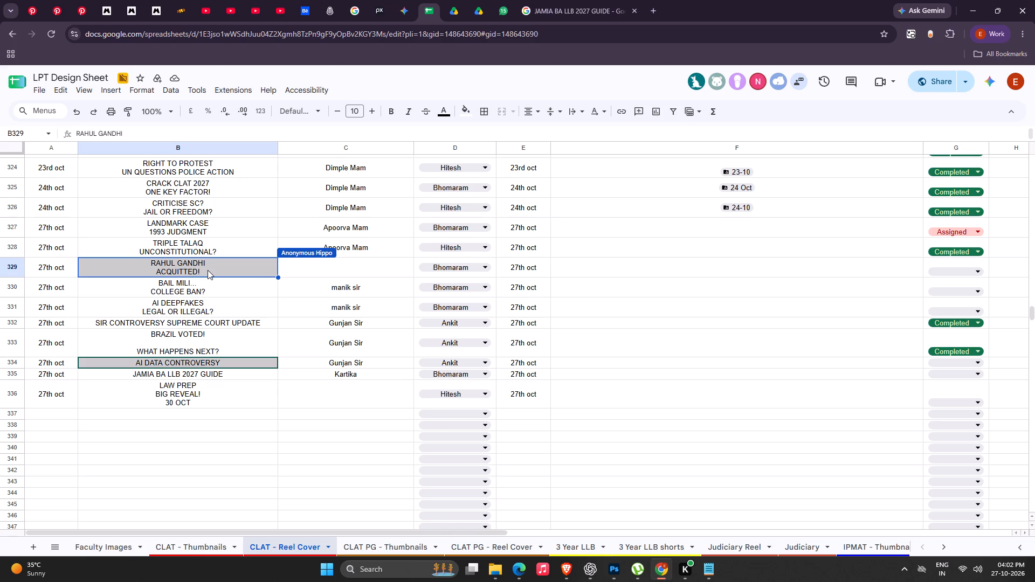
double_click(208, 270)
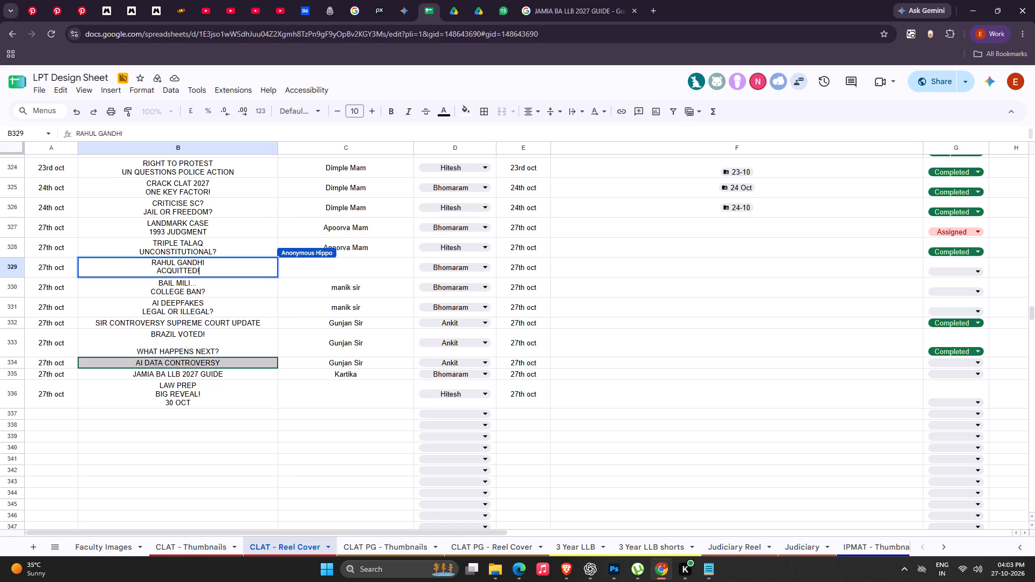
drag(141, 260, 208, 282)
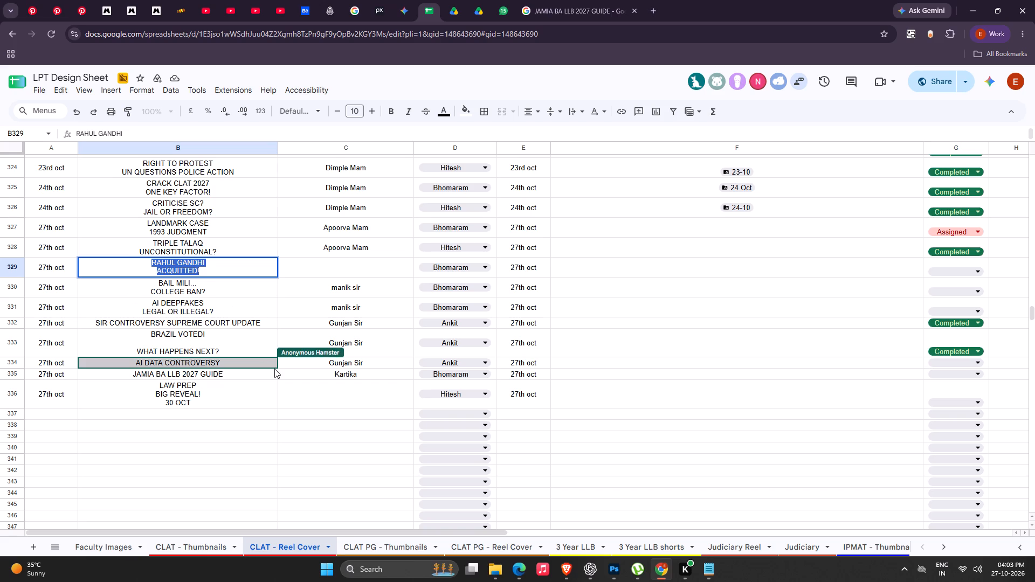
Copy the task title "JAMIA BA LLB 2027 GUIDE" from the sheet and search Google for it in the already open search tab.
click(224, 371)
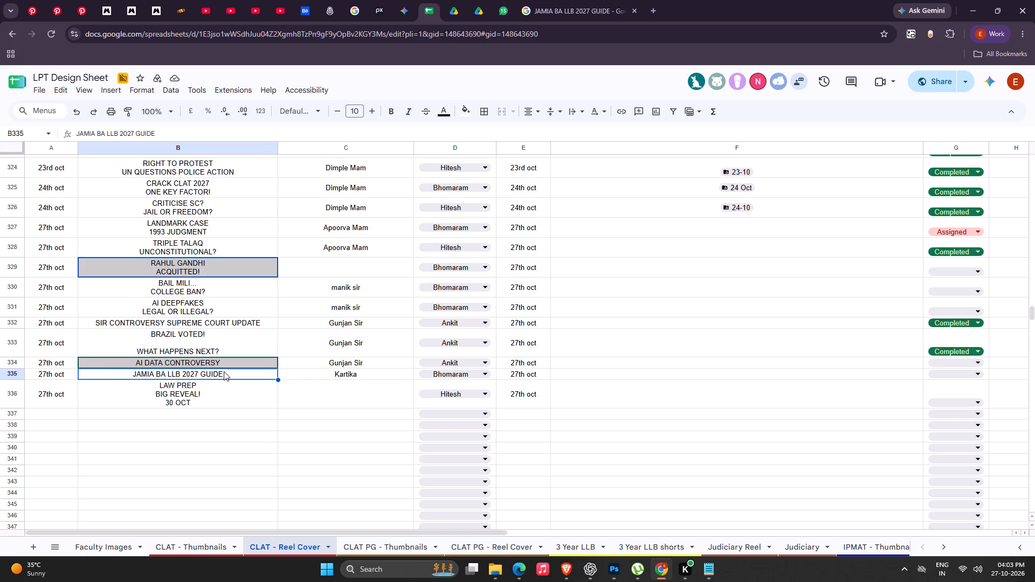
double_click(224, 371)
drag(232, 374, 80, 403)
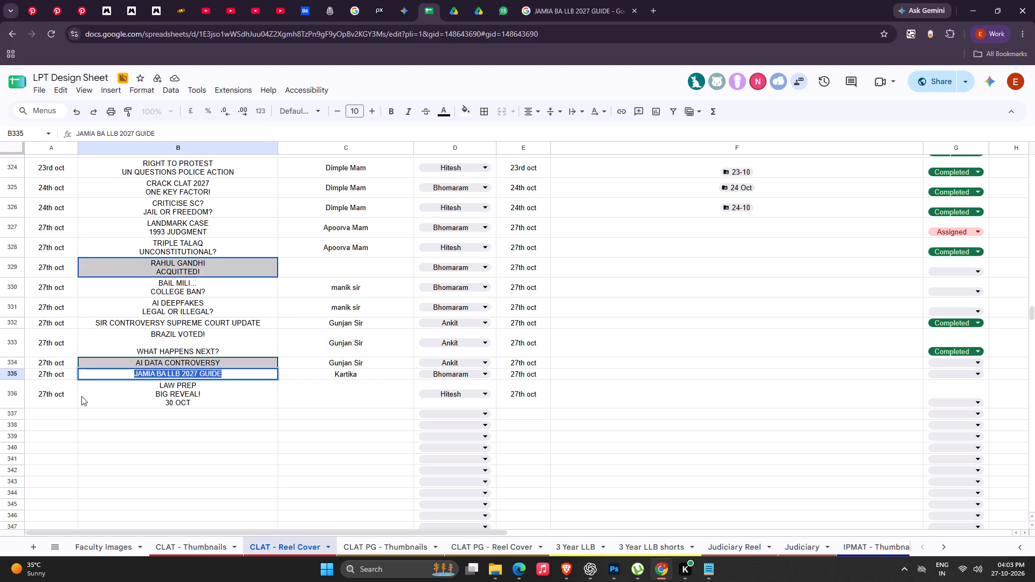
key(ctrl+c)
key(ctrl+c)
click(563, 0)
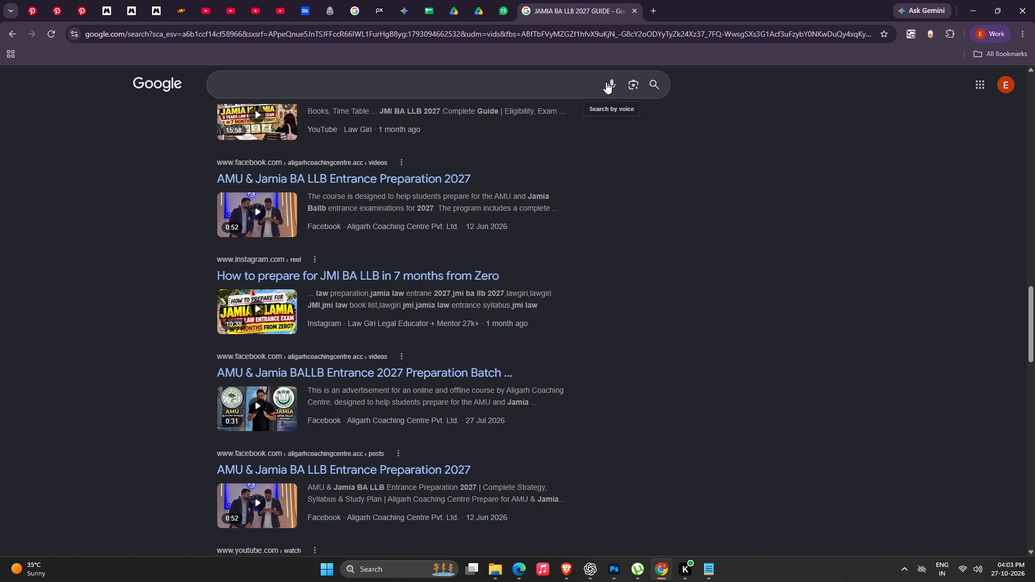
click(445, 88)
key(ctrl+v)
key(Return)
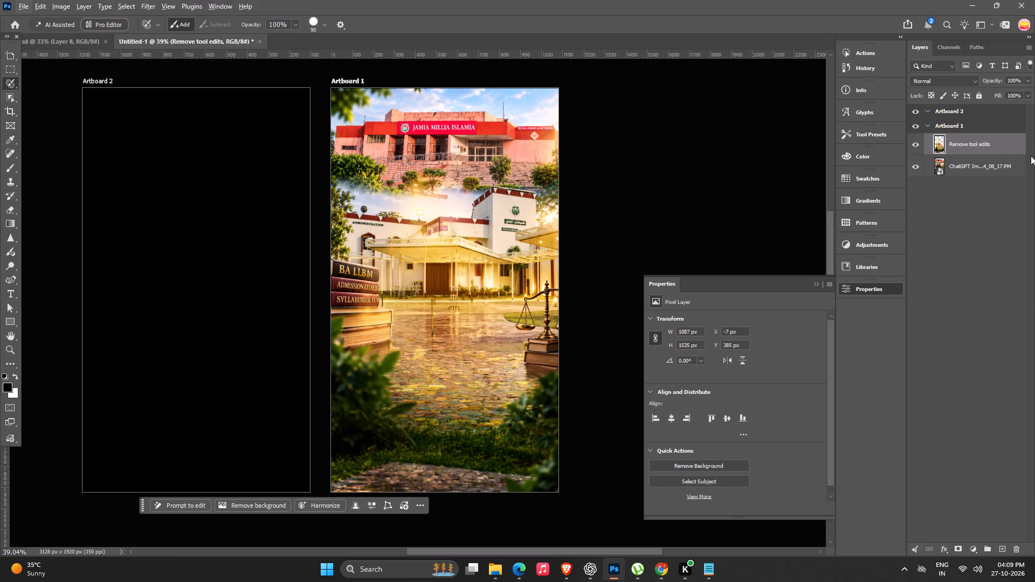
shift+click(988, 163)
shift+right_click(988, 163)
click(966, 413)
right_click(966, 413)
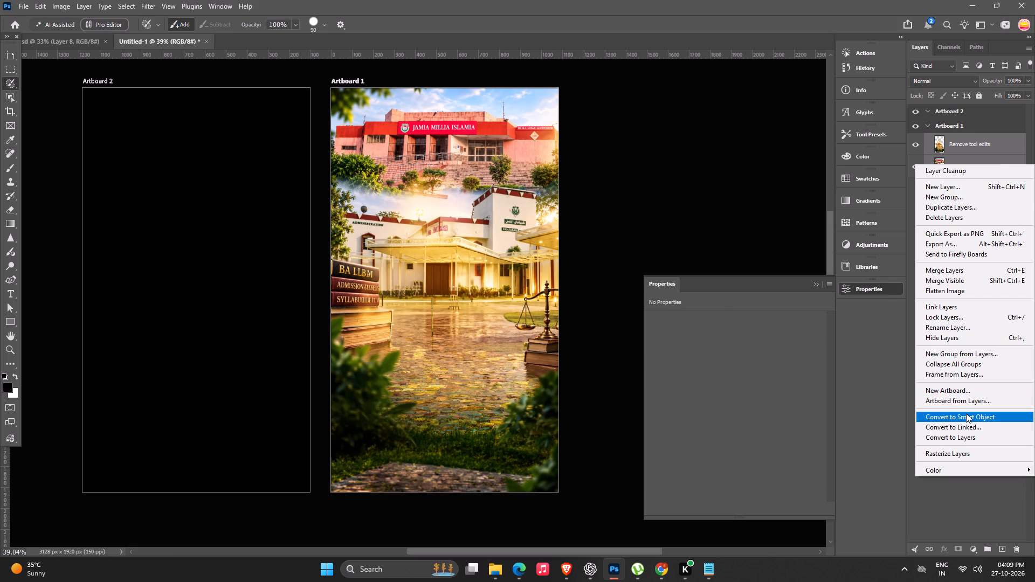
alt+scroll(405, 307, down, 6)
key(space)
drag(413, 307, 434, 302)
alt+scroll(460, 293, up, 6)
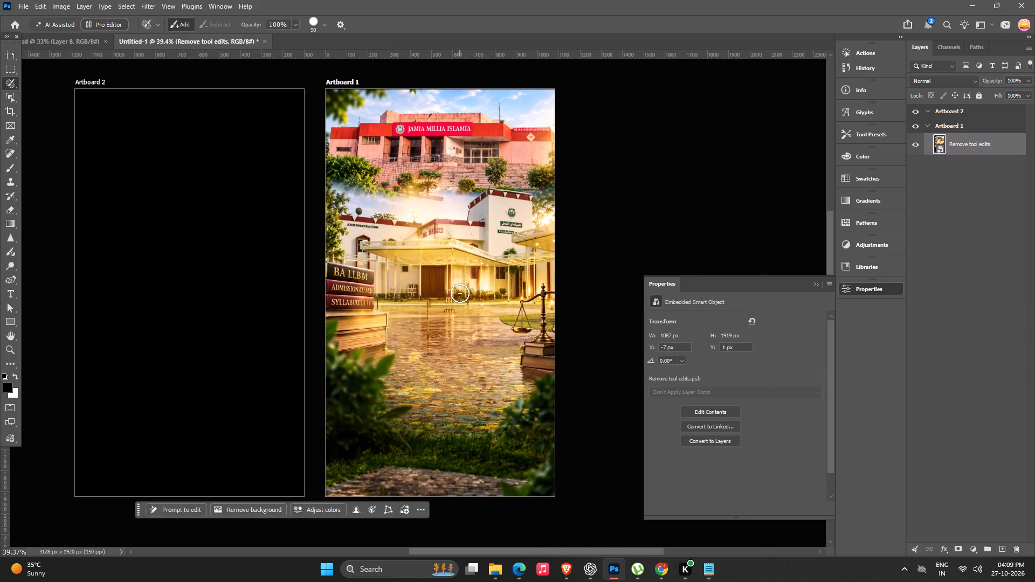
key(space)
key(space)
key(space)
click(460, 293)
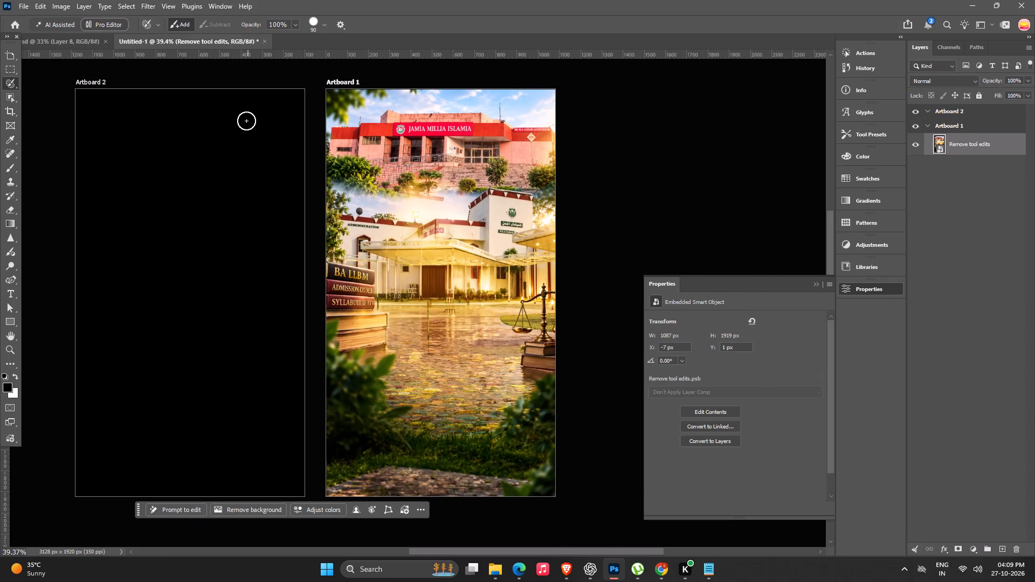
Switch to the Downloads folder and place "Jamia BA LLB 2027 Guide.png" onto Artboard 1, above the Remove tool edits layer, at full artboard size.
click(490, 562)
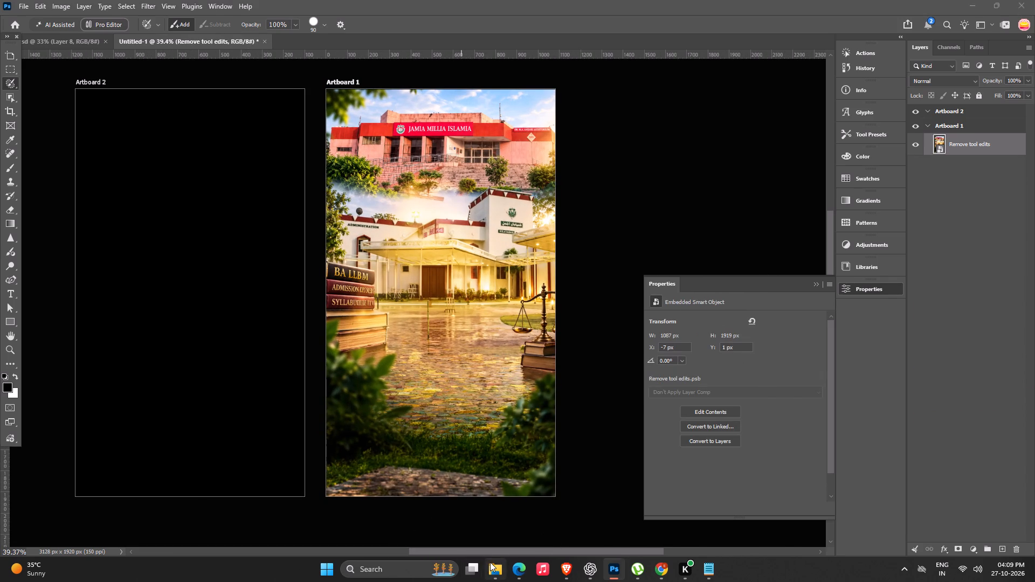
double_click(63, 143)
drag(136, 121, 146, 134)
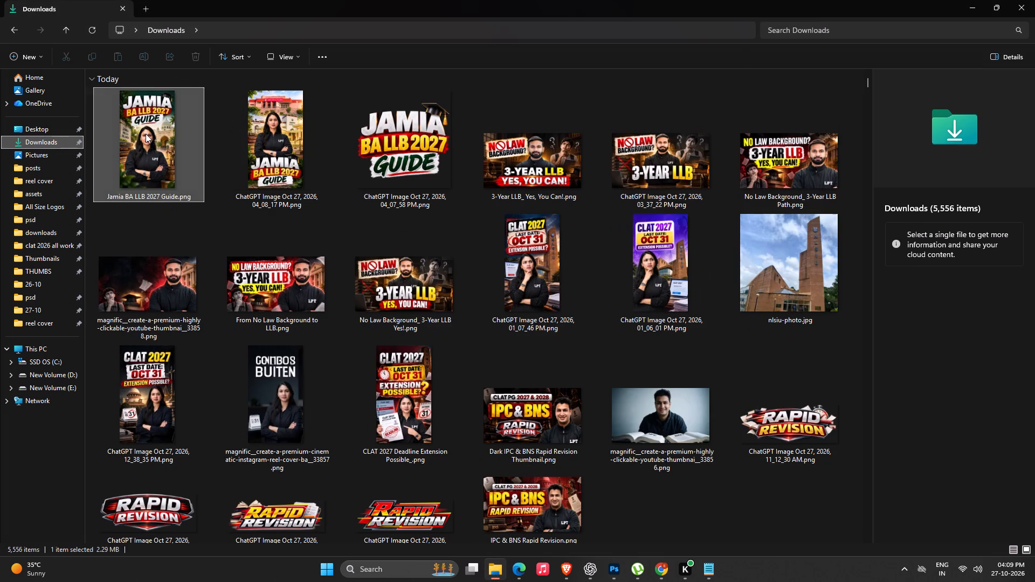
drag(146, 134, 439, 329)
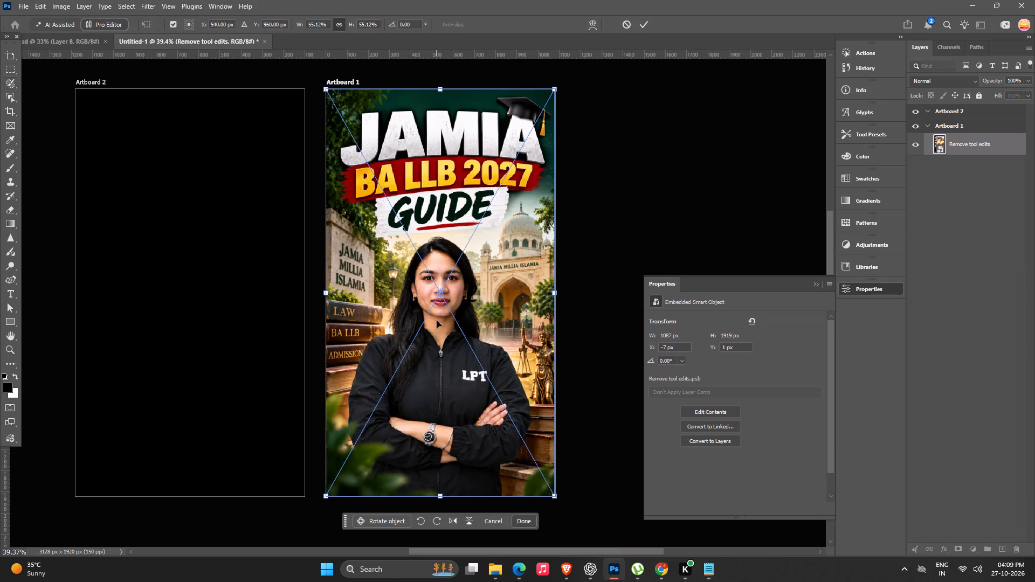
key(Return)
Open the contents of the placed Jamia BA LLB 2027 Guide smart object for editing.
key(space)
key(space)
key(space)
drag(437, 317, 403, 317)
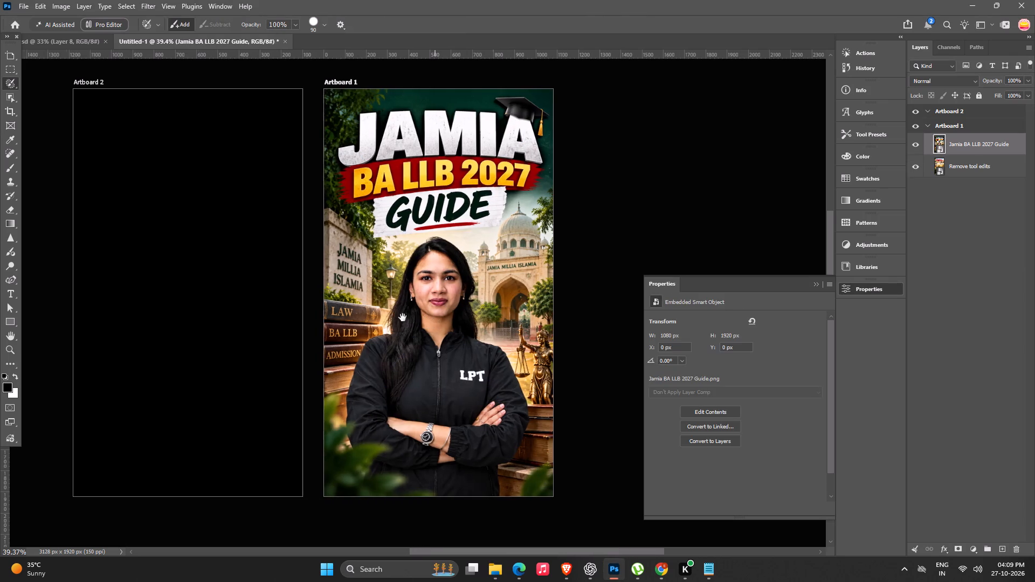
drag(403, 317, 392, 319)
double_click(939, 140)
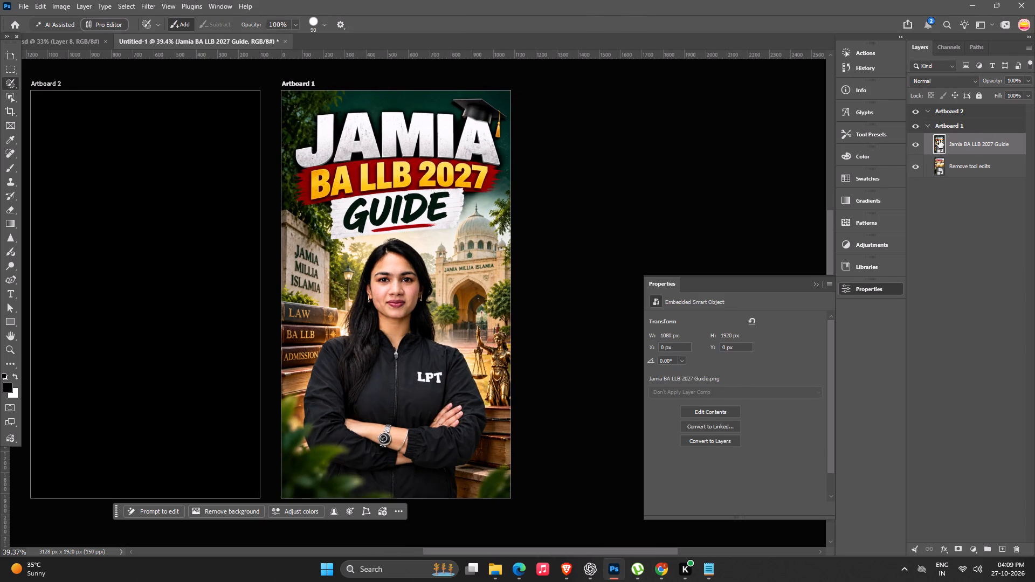
Extend the cover's canvas on all four sides to about 1322 x 2272 px with the Crop tool, using Generative Expand as the fill.
click(9, 105)
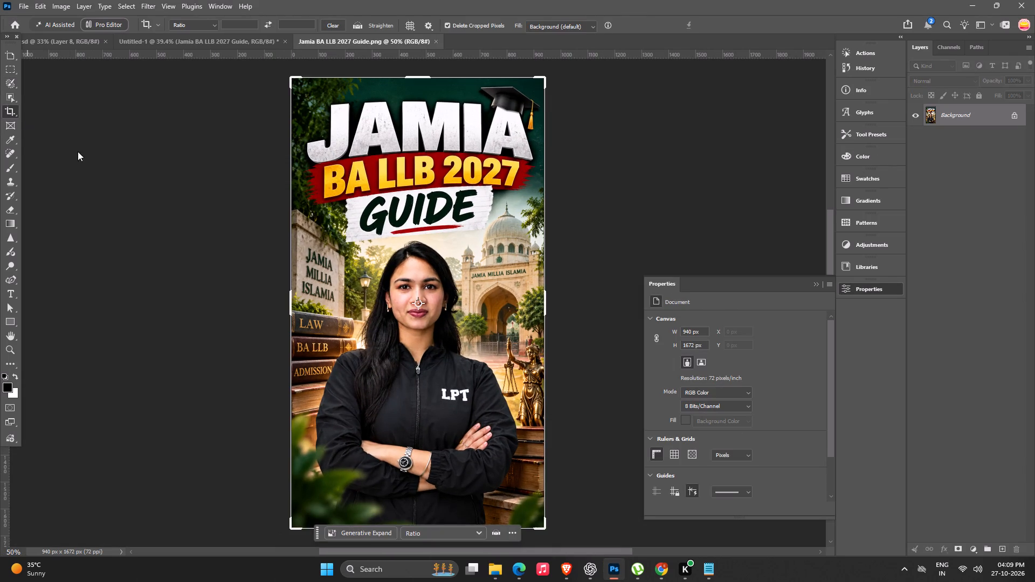
alt+scroll(405, 232, down, 6)
drag(413, 140, 417, 124)
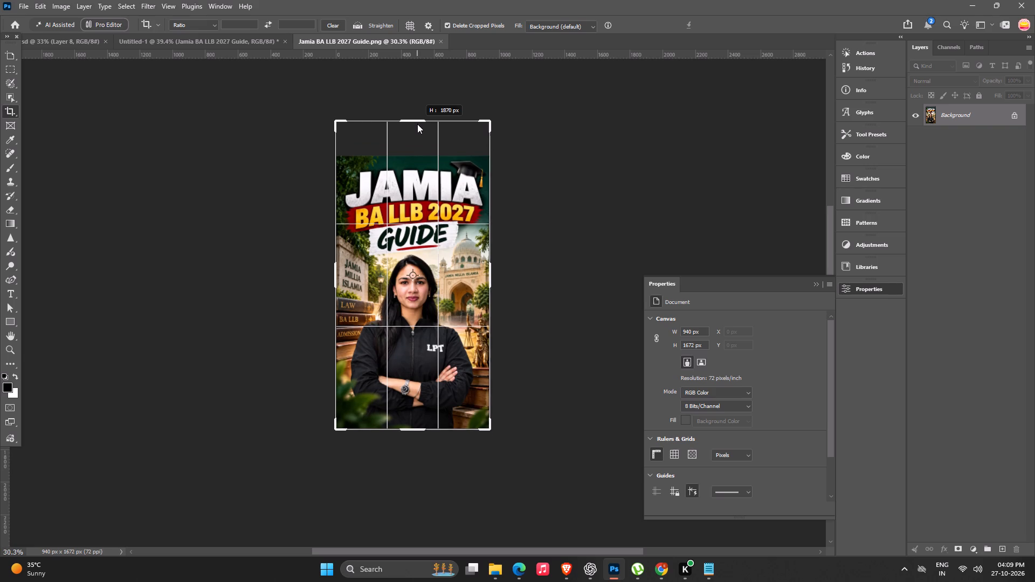
drag(417, 124, 417, 126)
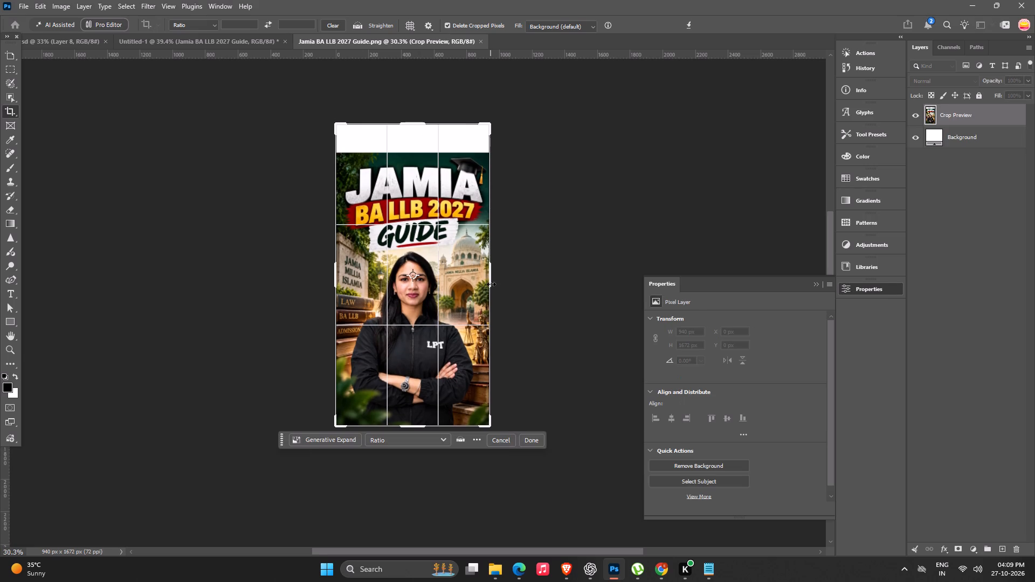
drag(491, 284, 503, 286)
drag(322, 279, 306, 279)
drag(421, 427, 423, 448)
click(519, 270)
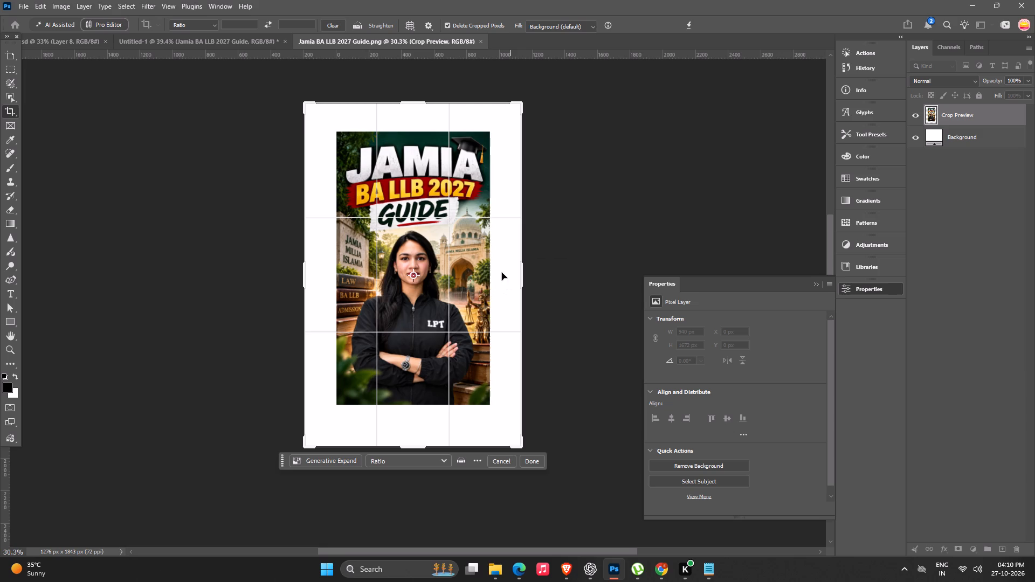
drag(410, 101, 411, 87)
click(540, 25)
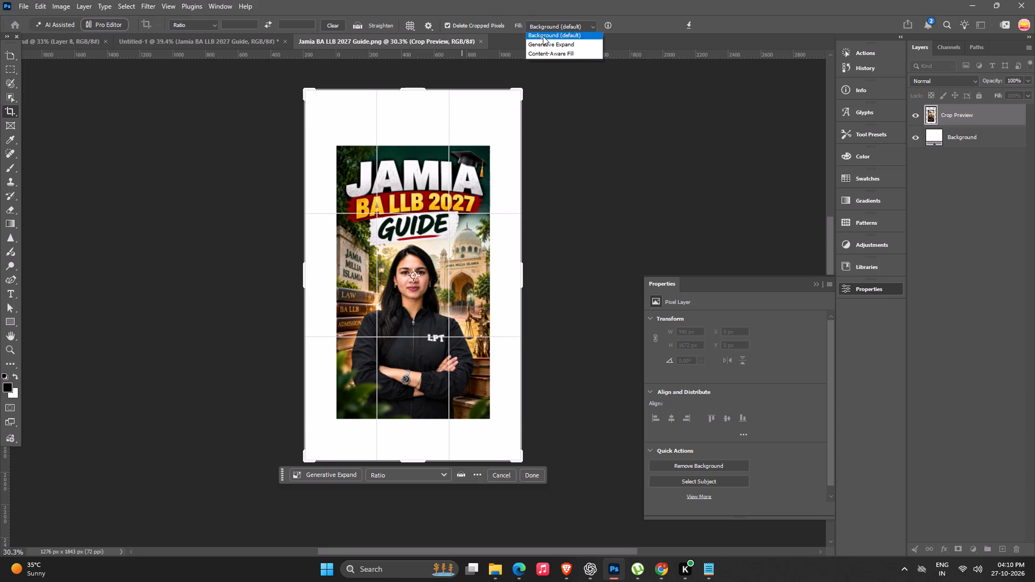
click(545, 42)
key(Return)
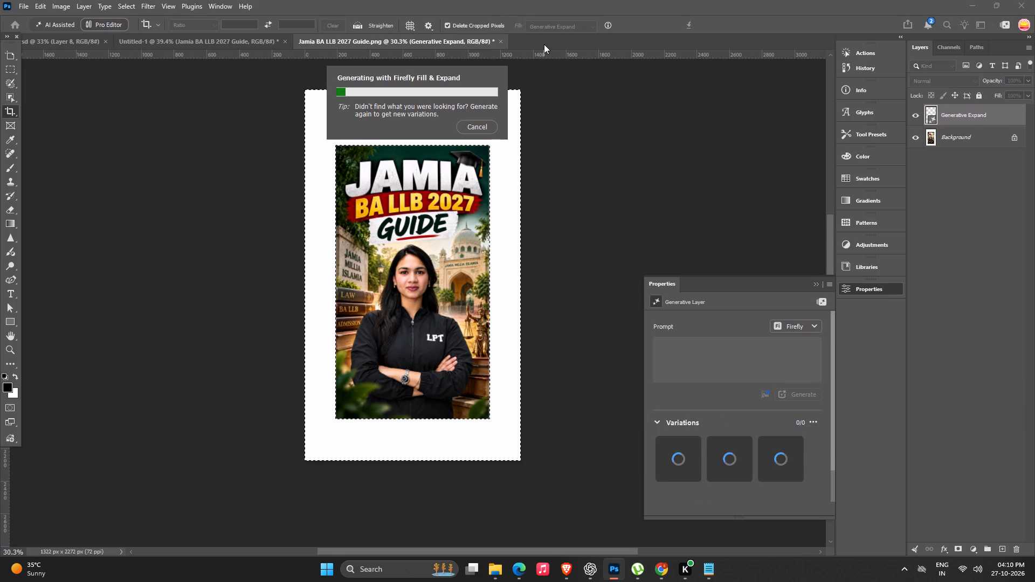
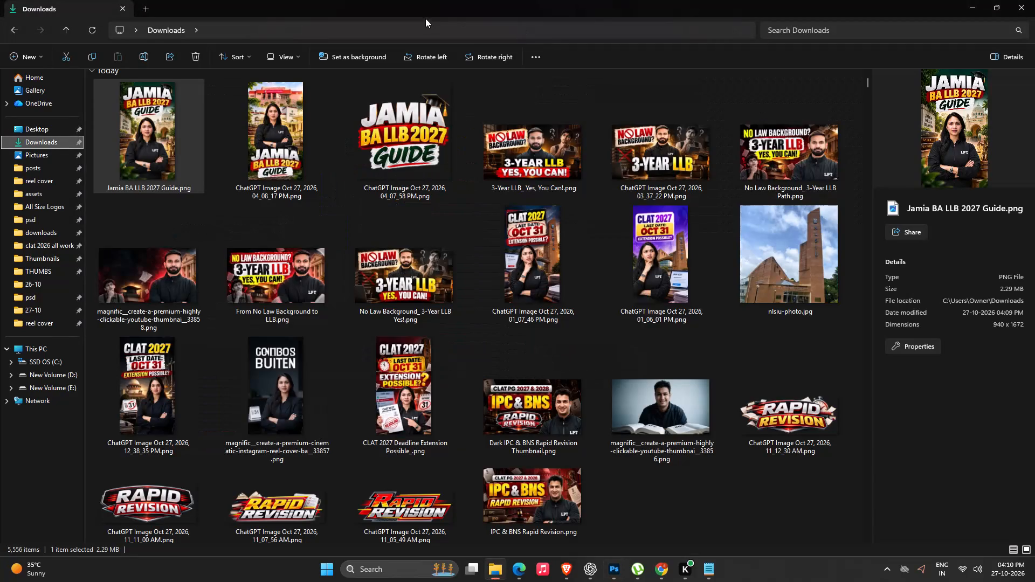
Return to Photoshop, compare the Generative Expand variations of the extended cover and keep the first one.
key(alt+Tab)
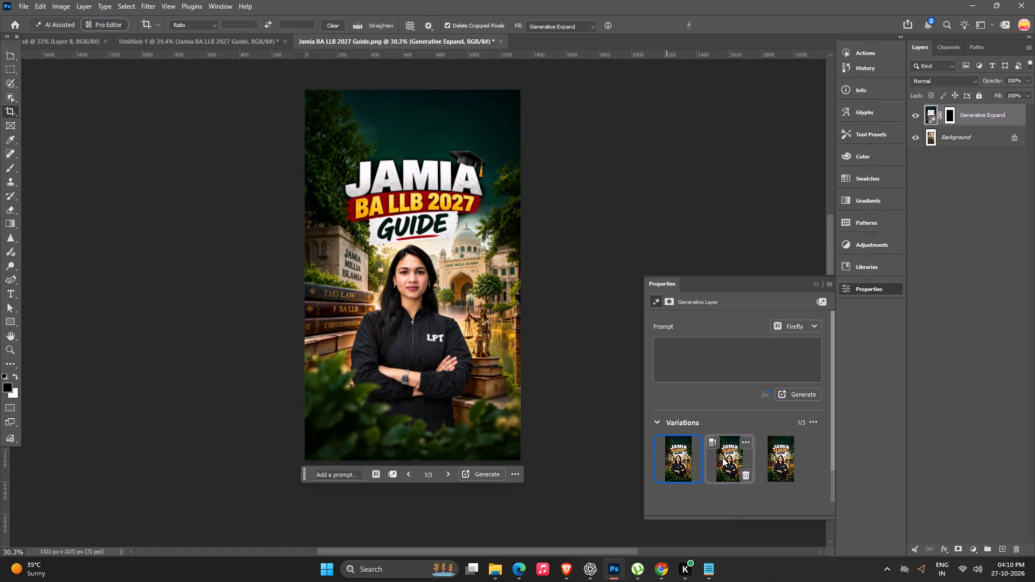
click(722, 458)
click(776, 467)
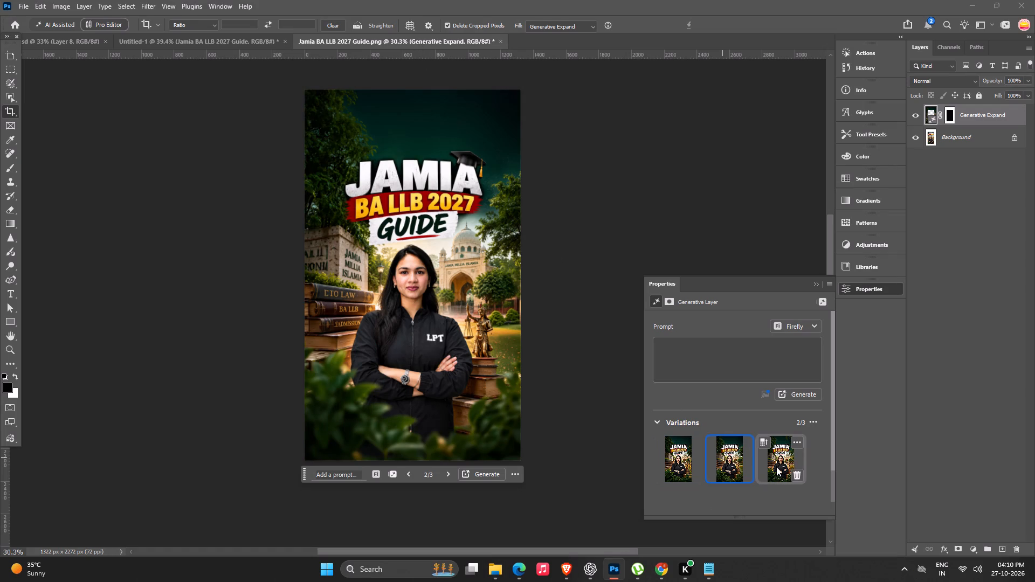
click(680, 458)
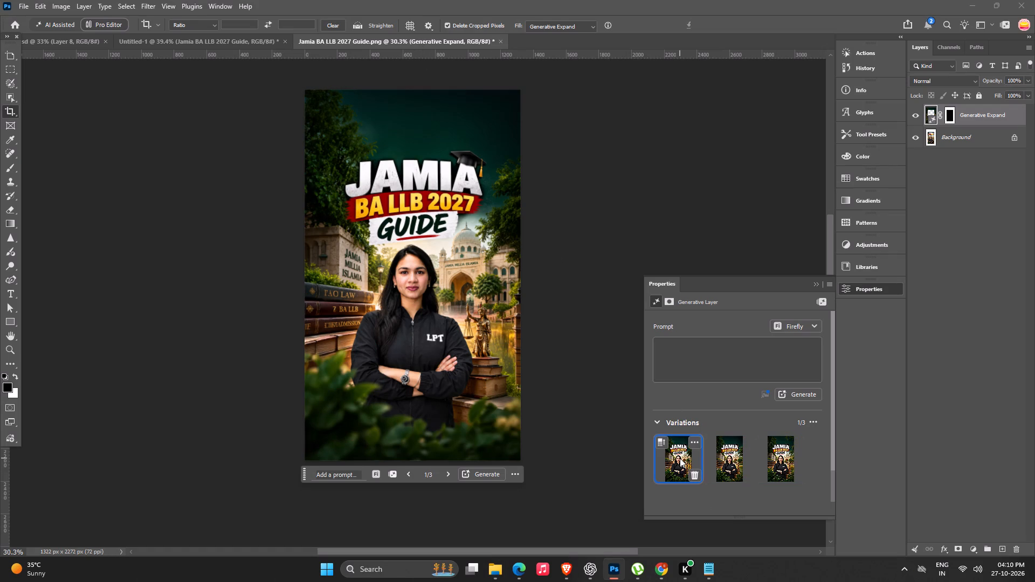
Unlock the Background layer, convert the Generative Expand layer and it into one smart object, and save the file.
click(1017, 134)
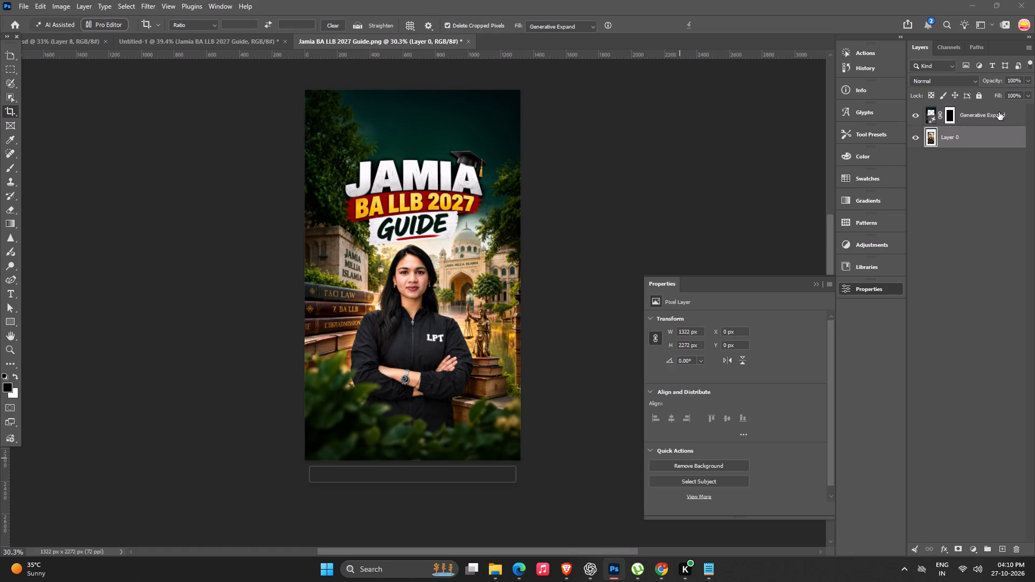
shift+click(999, 112)
shift+right_click(991, 115)
click(950, 344)
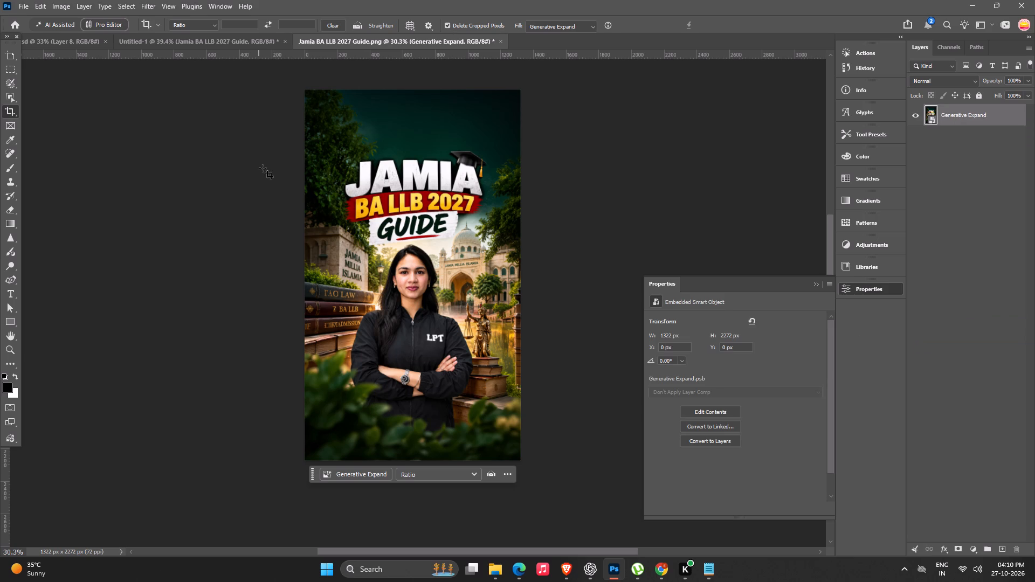
key(ctrl+s)
In Untitled-1, scale the expanded Jamia BA LLB 2027 Guide layer around its centre on Artboard 1 to about 1352 x 2323 px.
click(249, 41)
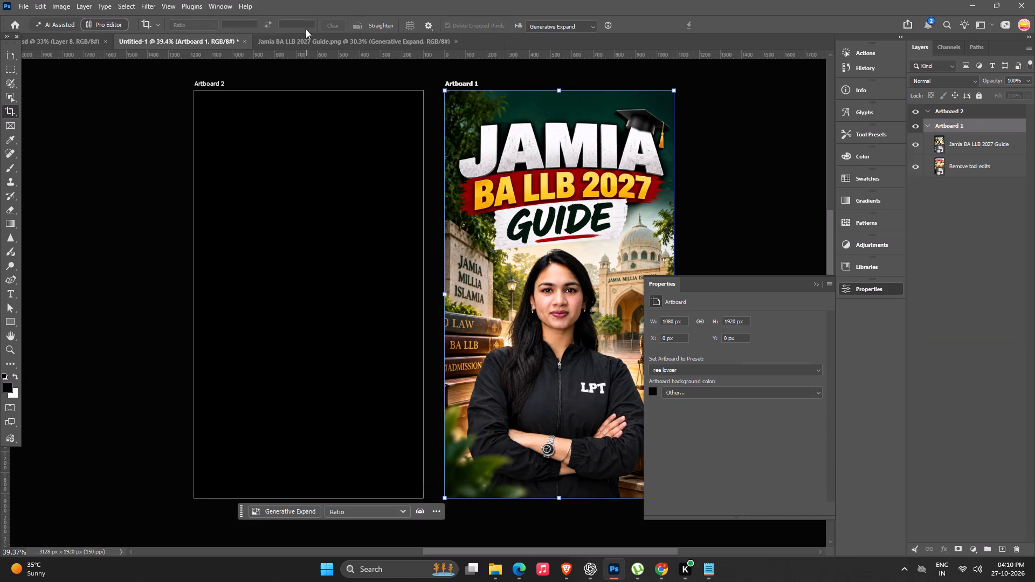
key(space)
key(space)
key(space)
key(space)
drag(481, 256, 398, 250)
key(v)
click(458, 271)
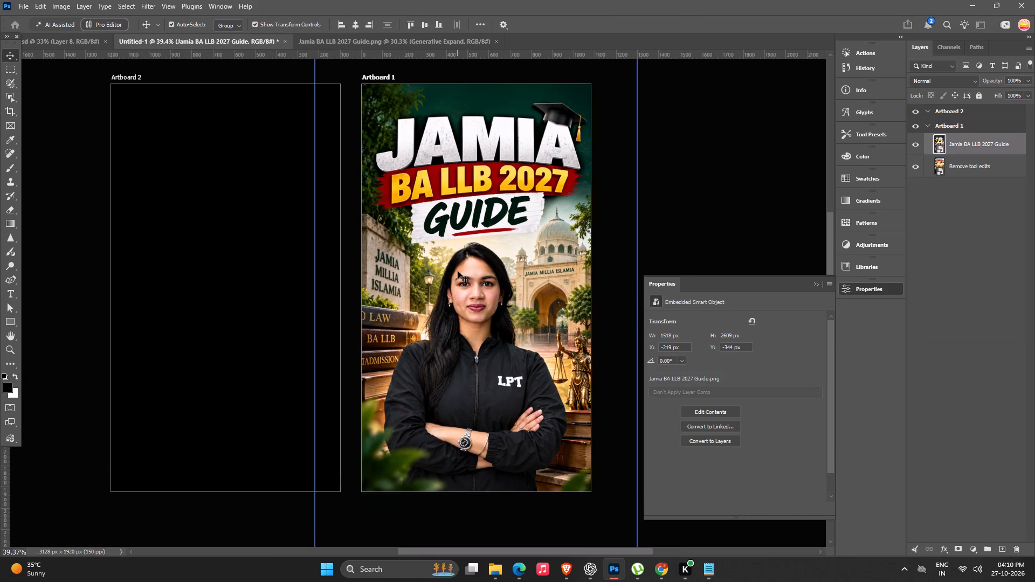
alt+scroll(608, 211, down, 6)
alt+drag(551, 123, 521, 133)
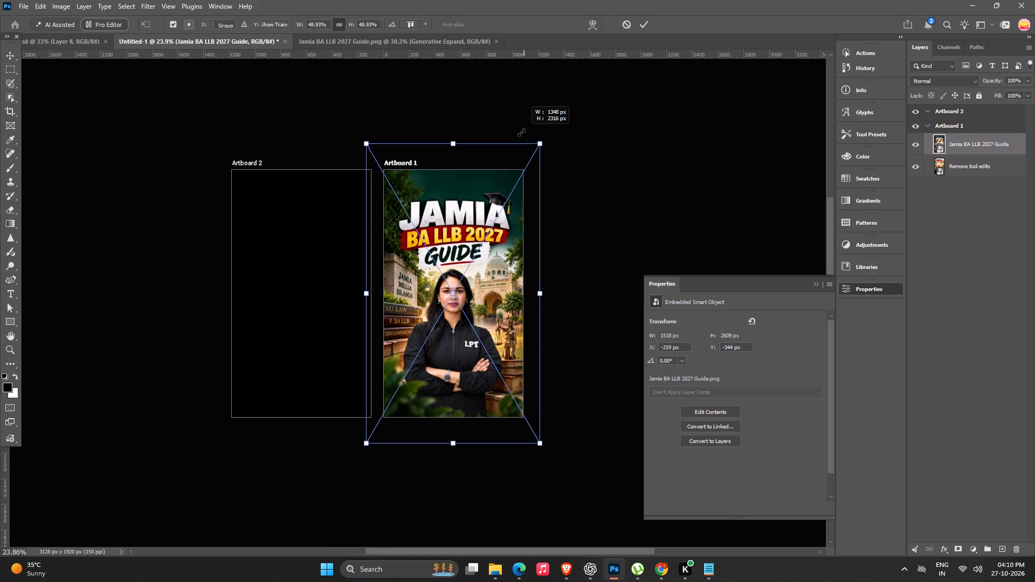
alt+drag(521, 133, 515, 134)
key(Return)
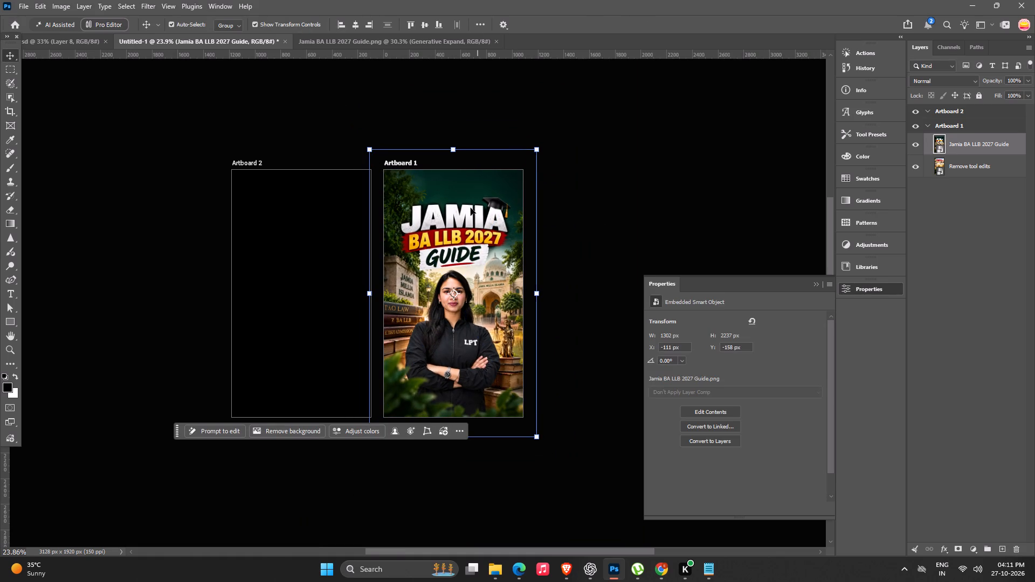
alt+drag(537, 151, 543, 147)
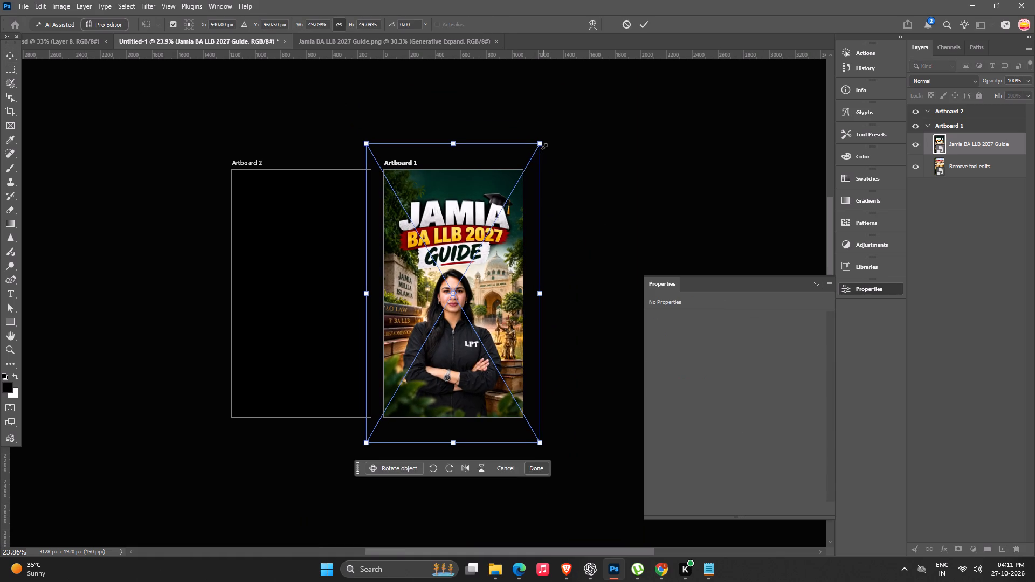
key(Return)
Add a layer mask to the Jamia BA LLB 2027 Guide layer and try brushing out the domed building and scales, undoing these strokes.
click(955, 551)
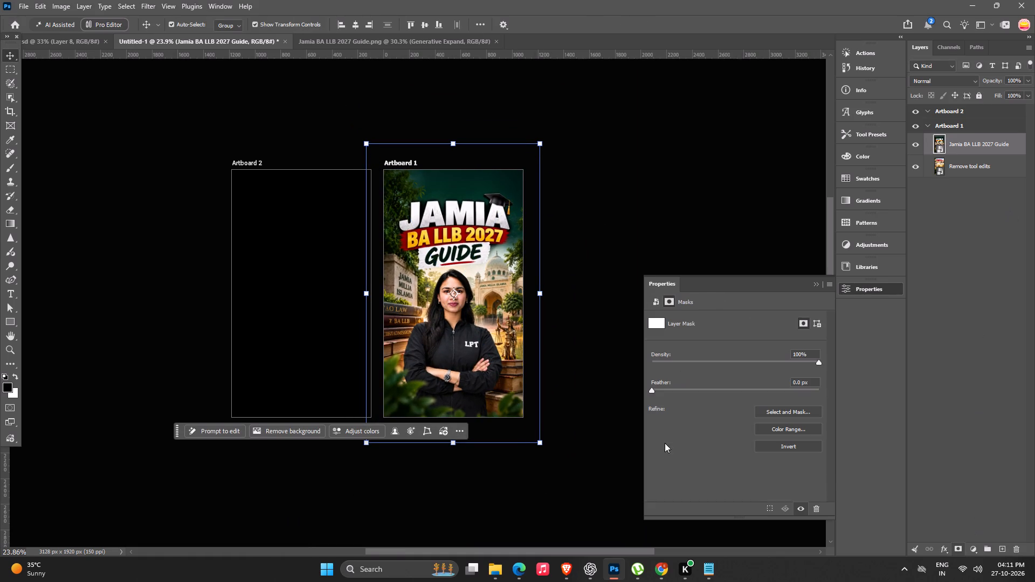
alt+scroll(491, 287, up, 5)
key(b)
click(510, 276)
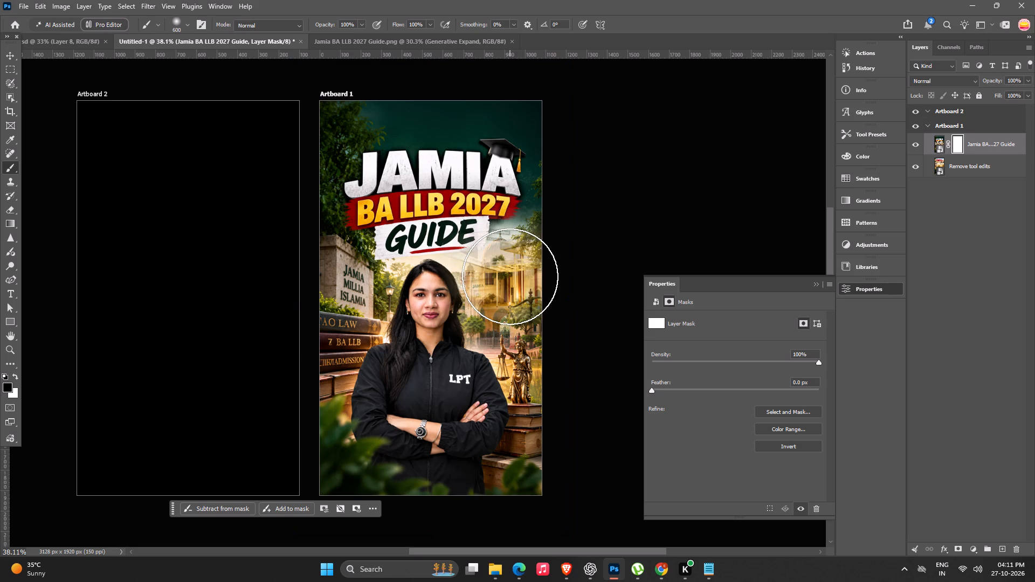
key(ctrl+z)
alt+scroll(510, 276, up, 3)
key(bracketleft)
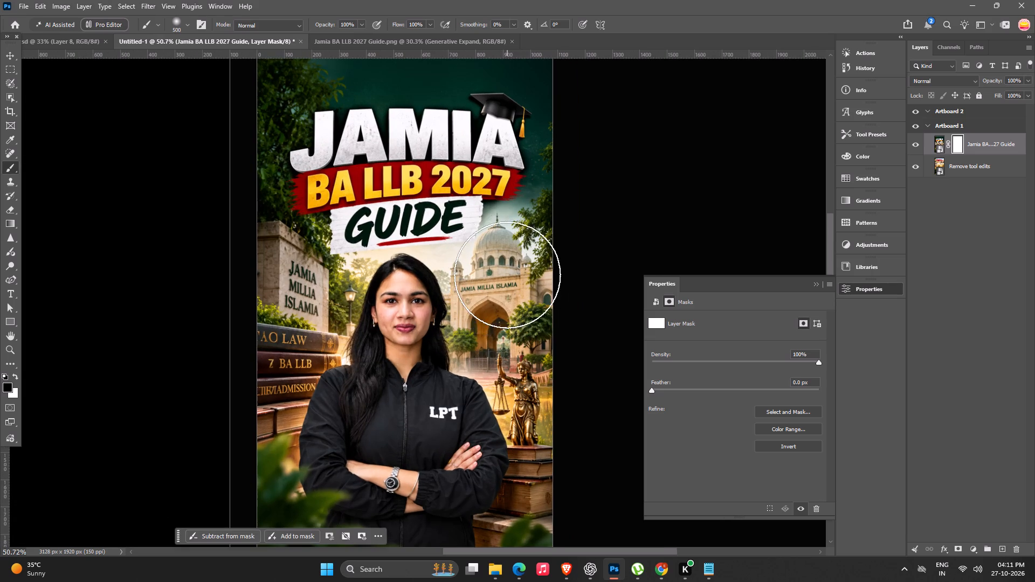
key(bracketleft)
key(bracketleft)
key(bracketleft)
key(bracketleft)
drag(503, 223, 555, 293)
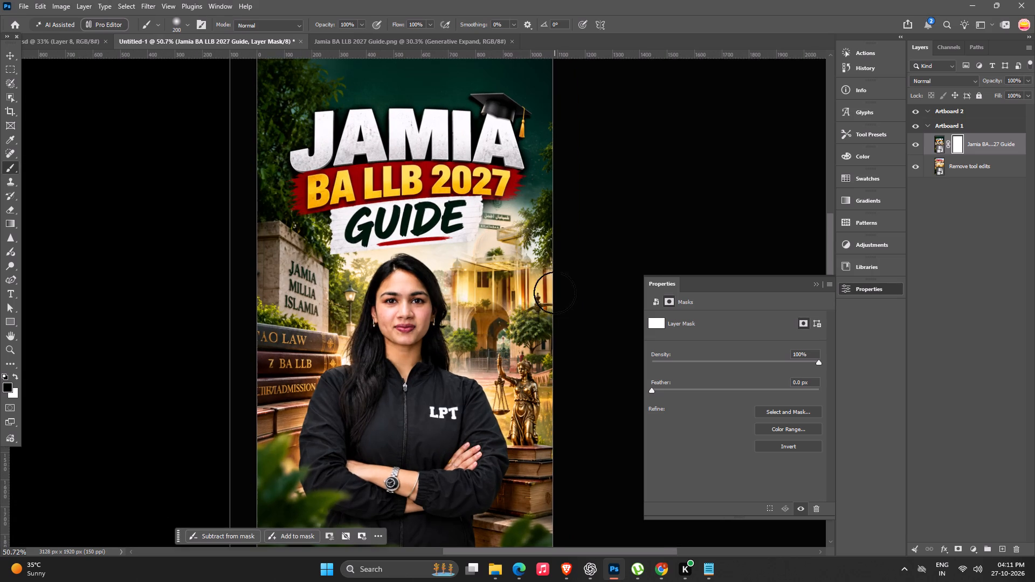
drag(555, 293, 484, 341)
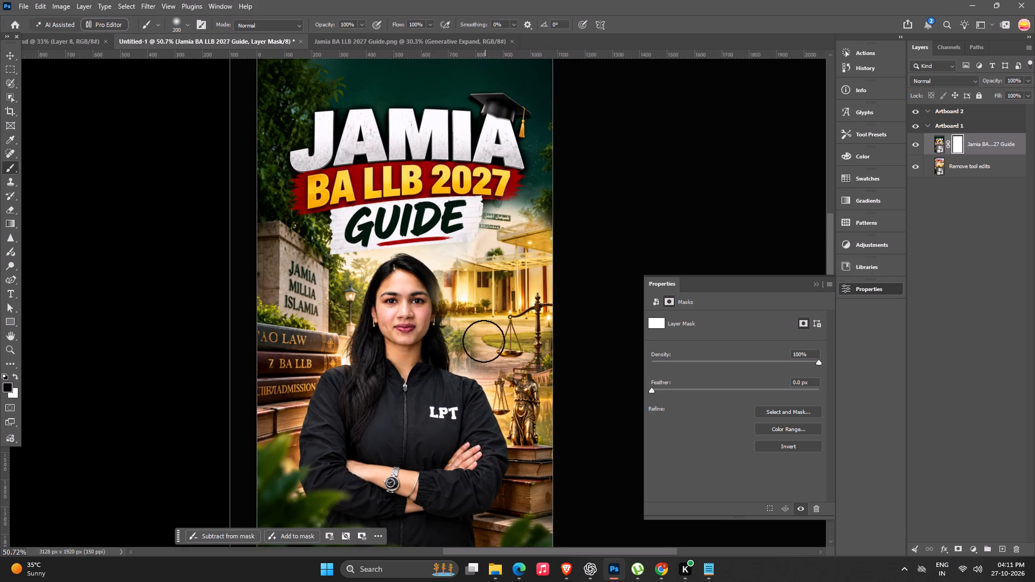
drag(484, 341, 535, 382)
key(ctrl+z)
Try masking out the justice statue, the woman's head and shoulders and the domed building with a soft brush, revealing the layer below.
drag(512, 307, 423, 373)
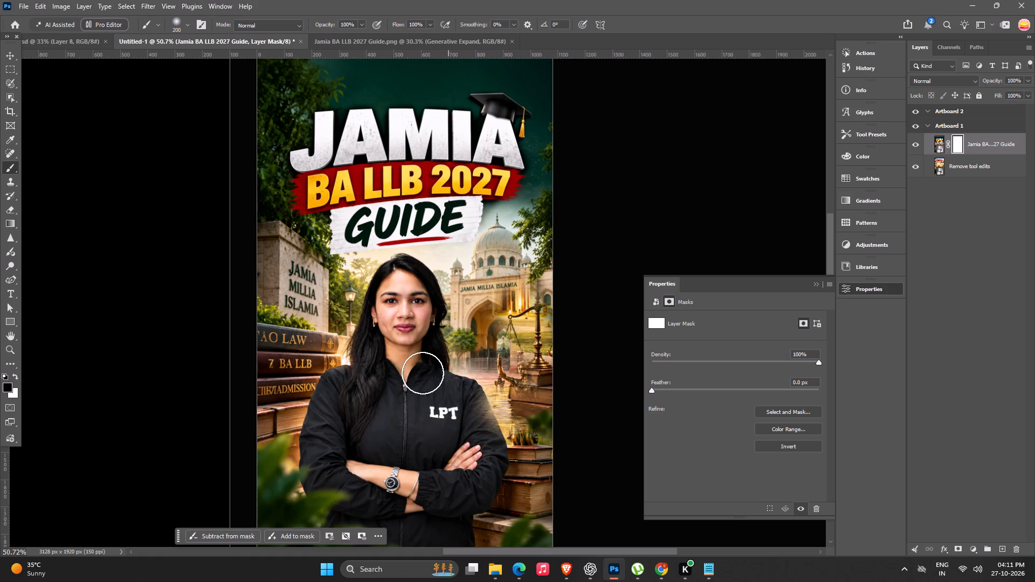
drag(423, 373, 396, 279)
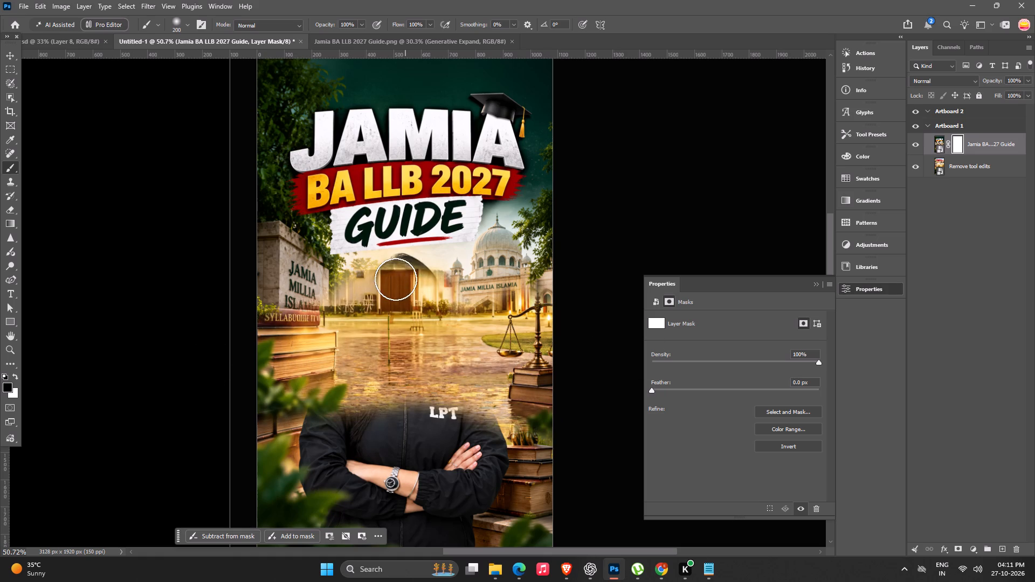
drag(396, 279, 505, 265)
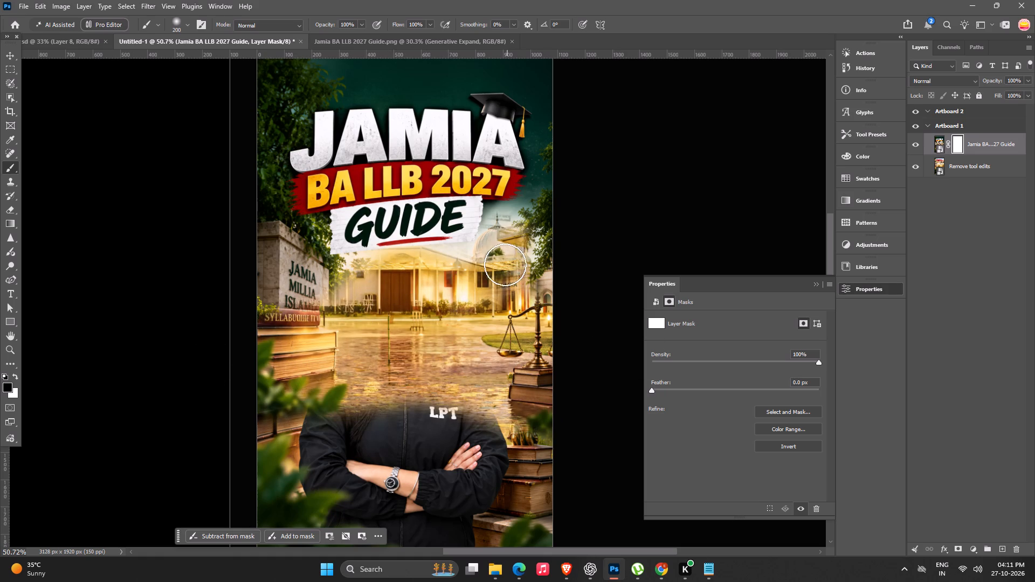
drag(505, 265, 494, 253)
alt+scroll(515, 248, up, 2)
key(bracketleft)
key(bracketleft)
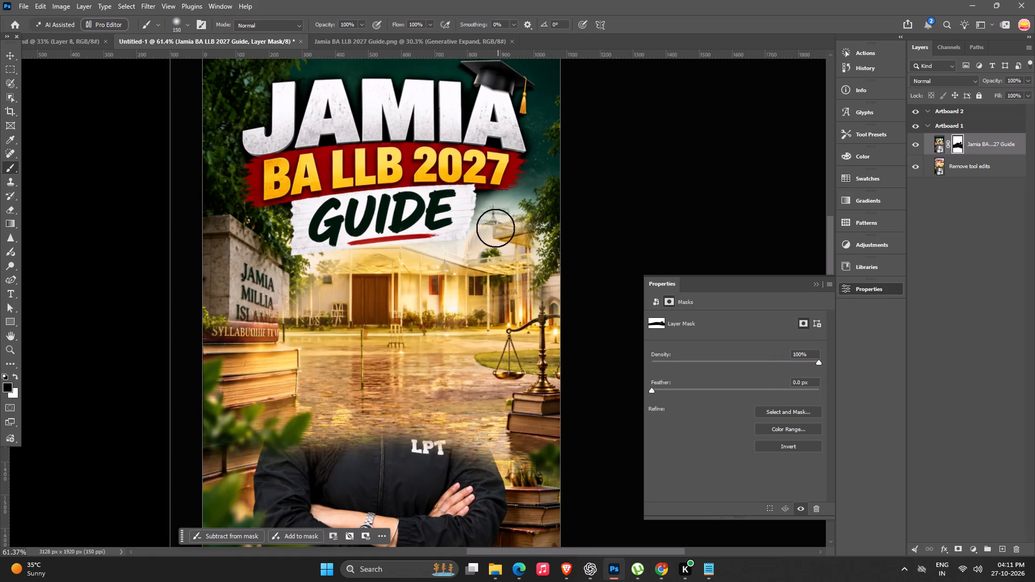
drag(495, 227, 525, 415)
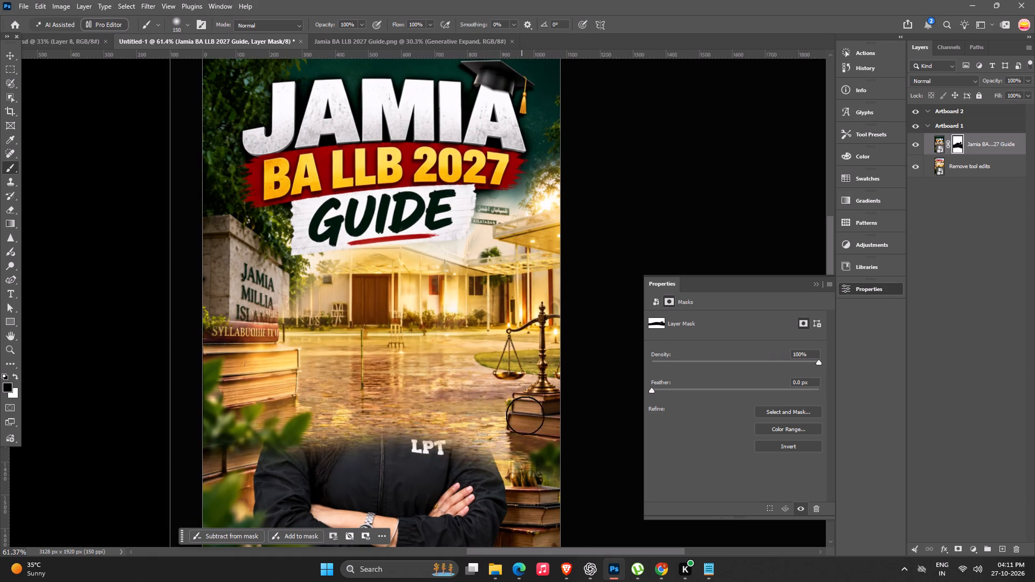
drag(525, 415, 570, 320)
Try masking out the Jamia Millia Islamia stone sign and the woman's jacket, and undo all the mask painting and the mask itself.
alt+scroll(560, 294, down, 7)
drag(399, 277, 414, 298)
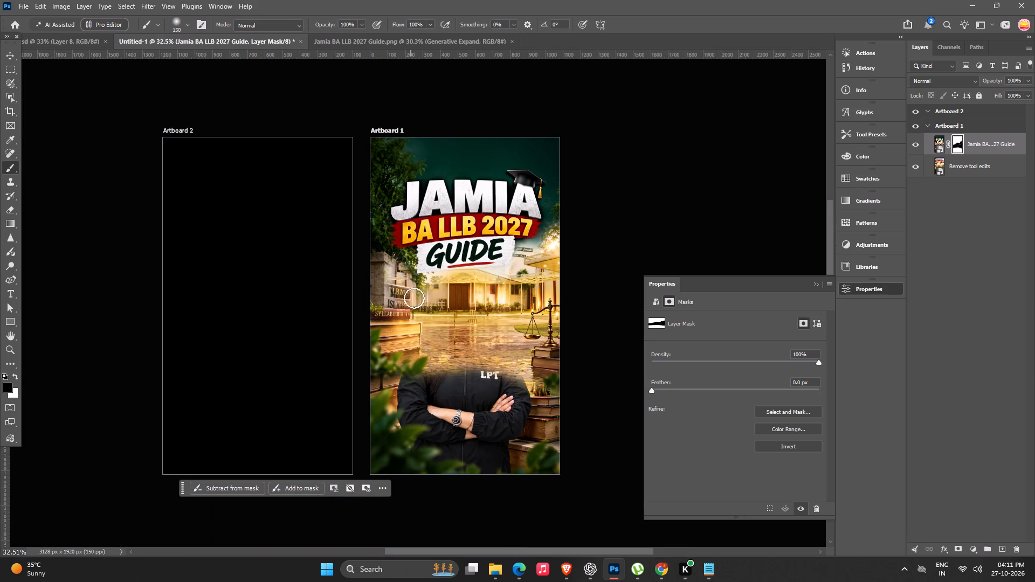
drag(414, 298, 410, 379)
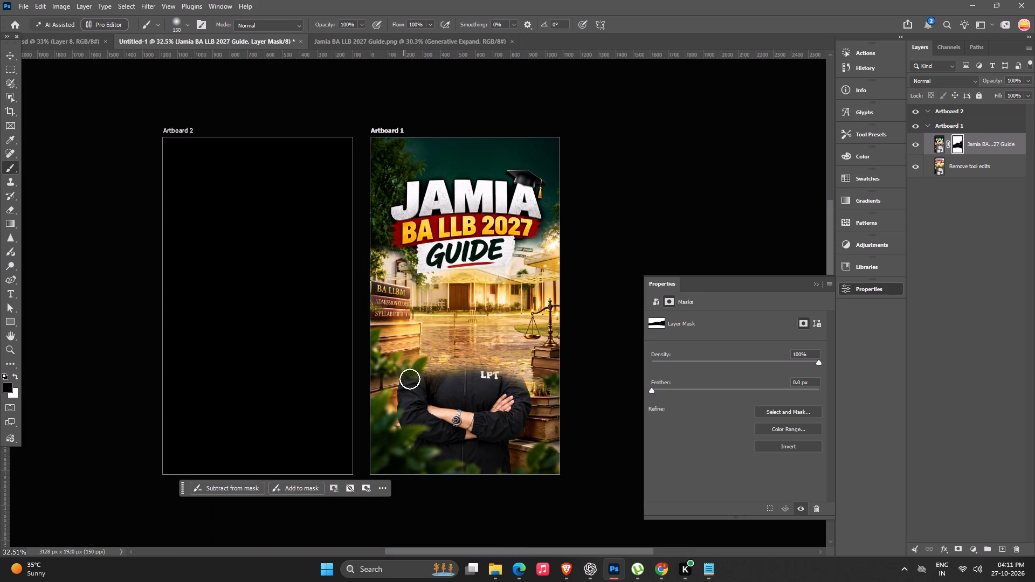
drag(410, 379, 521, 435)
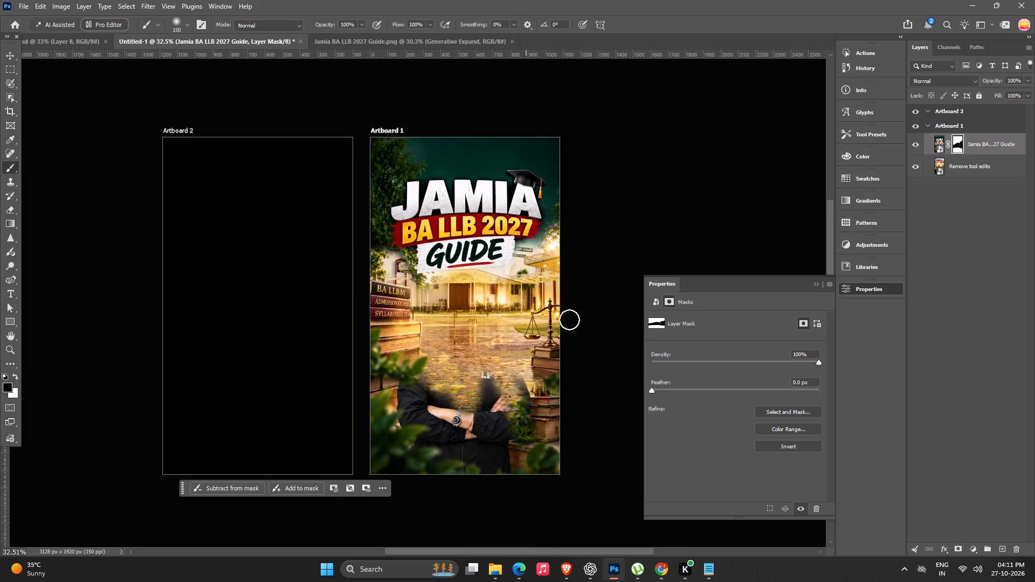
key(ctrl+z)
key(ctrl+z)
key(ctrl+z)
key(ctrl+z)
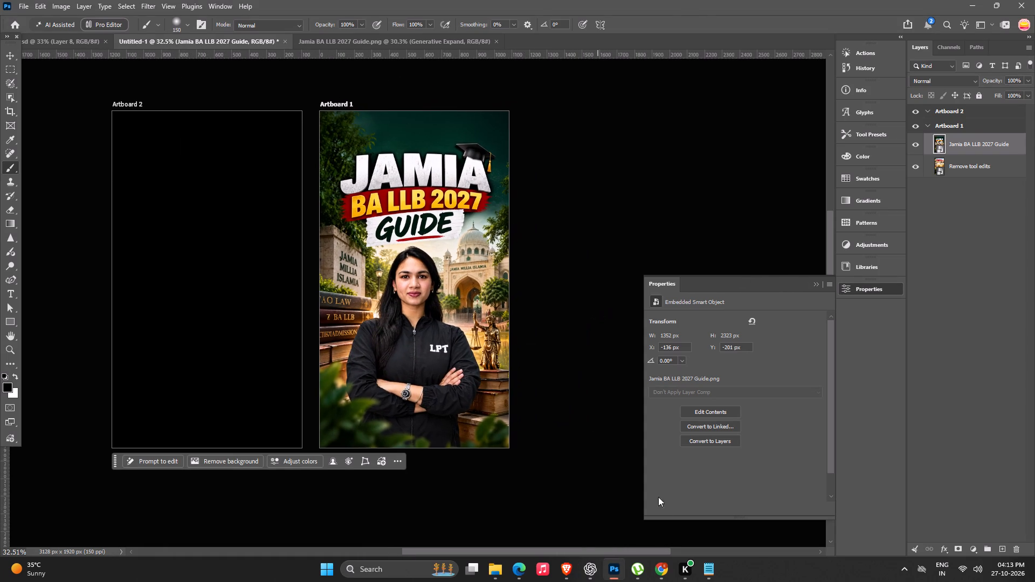
Switch to the LPT Design Sheet in Chrome and open the status options for the JAMIA BA LLB 2027 GUIDE row.
click(663, 566)
click(424, 0)
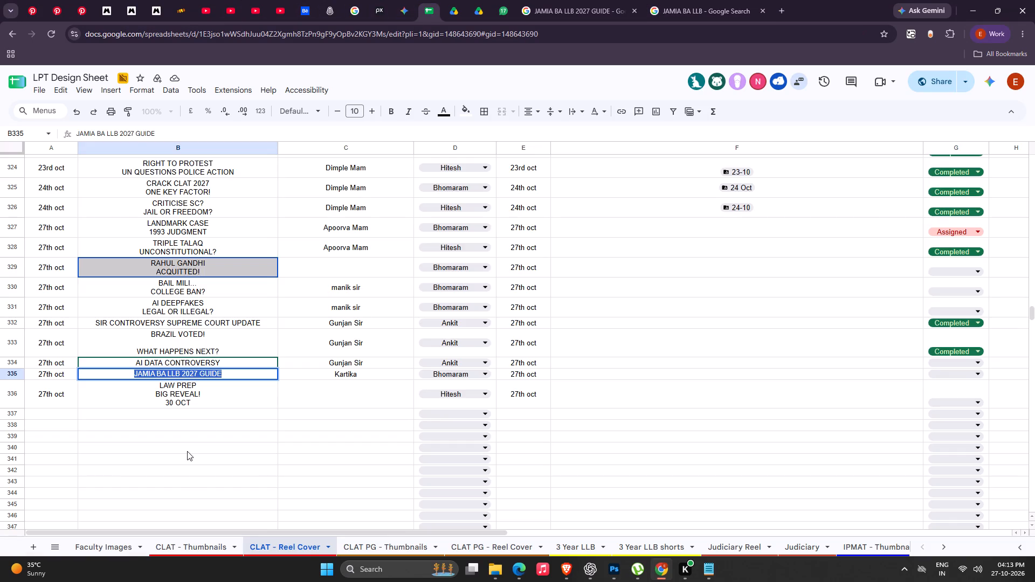
click(638, 375)
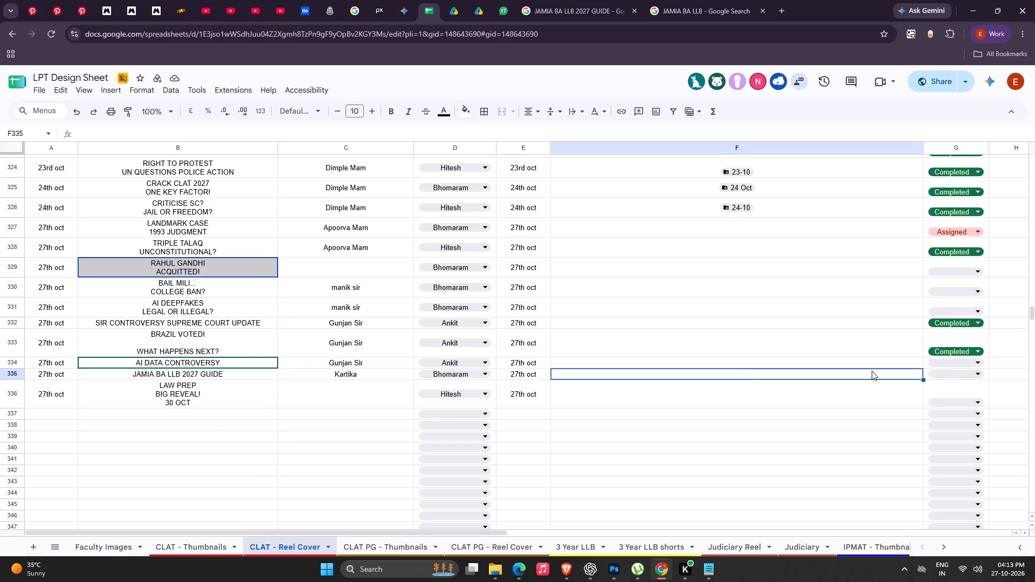
click(974, 378)
click(955, 377)
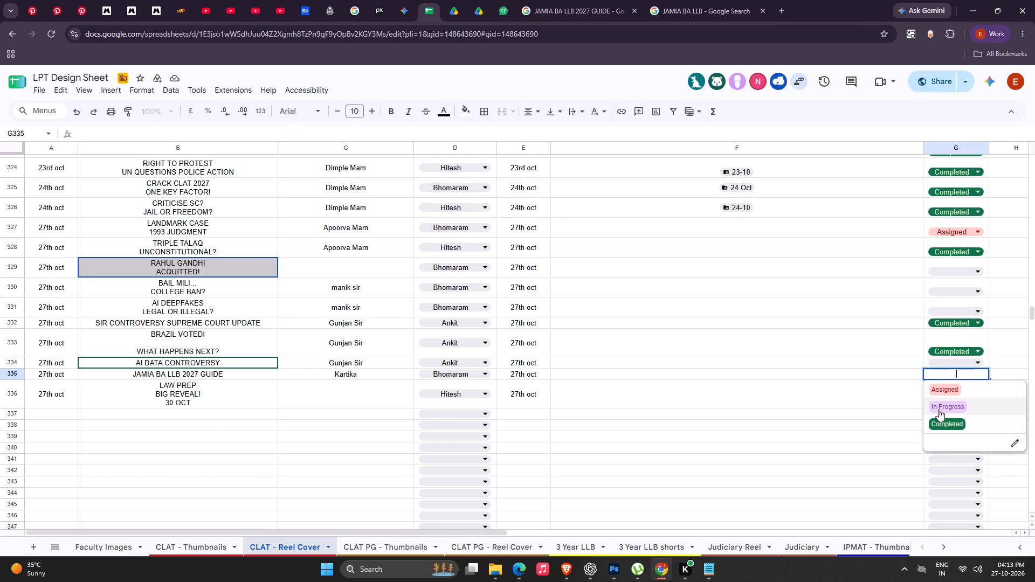
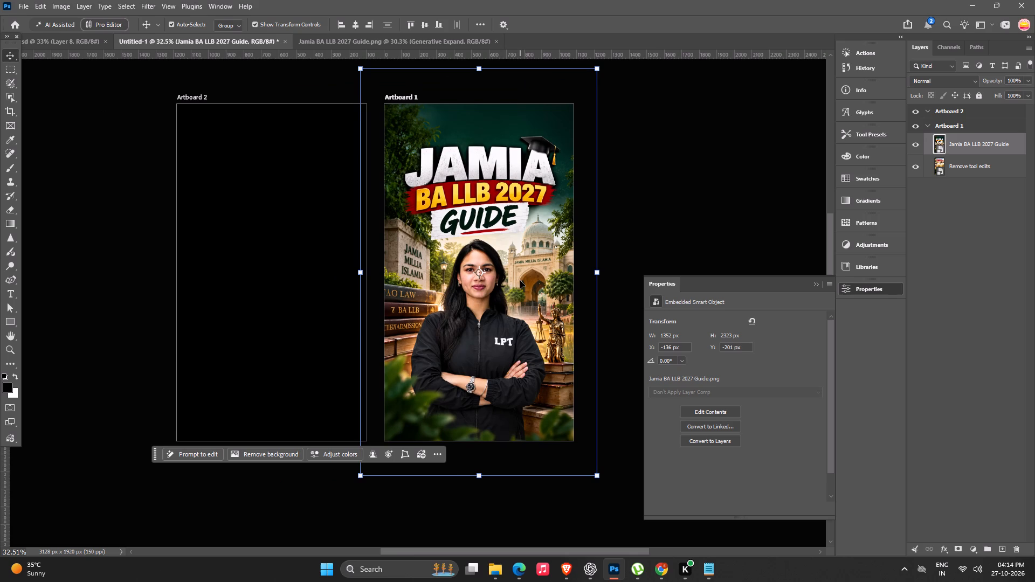
Examine the Jamia BA LLB 2027 Guide cover on Artboard 1 in Photoshop.
click(690, 186)
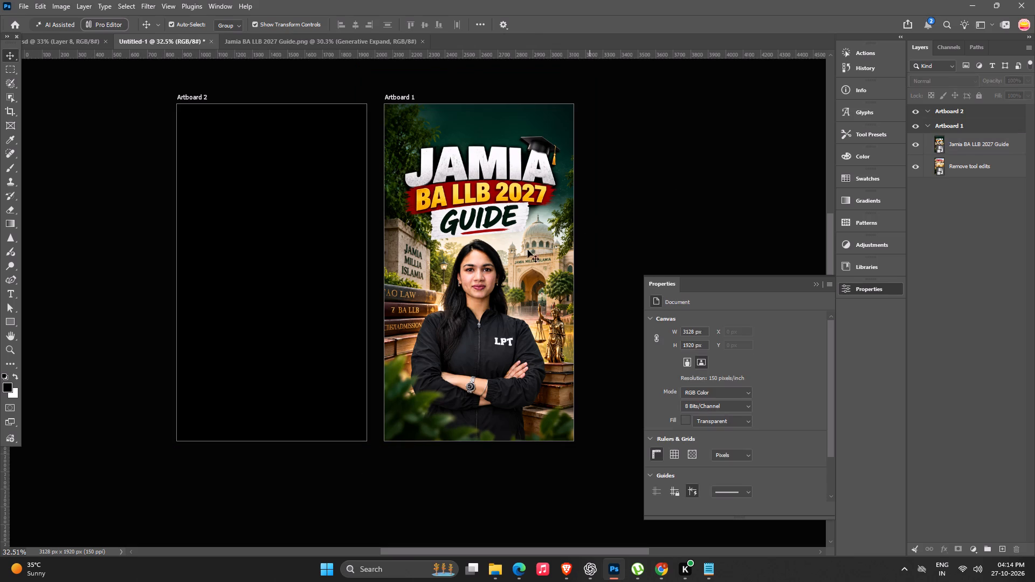
key(space)
click(459, 384)
alt+scroll(459, 384, up, 3)
key(space)
drag(459, 384, 433, 406)
alt+scroll(436, 408, down, 1)
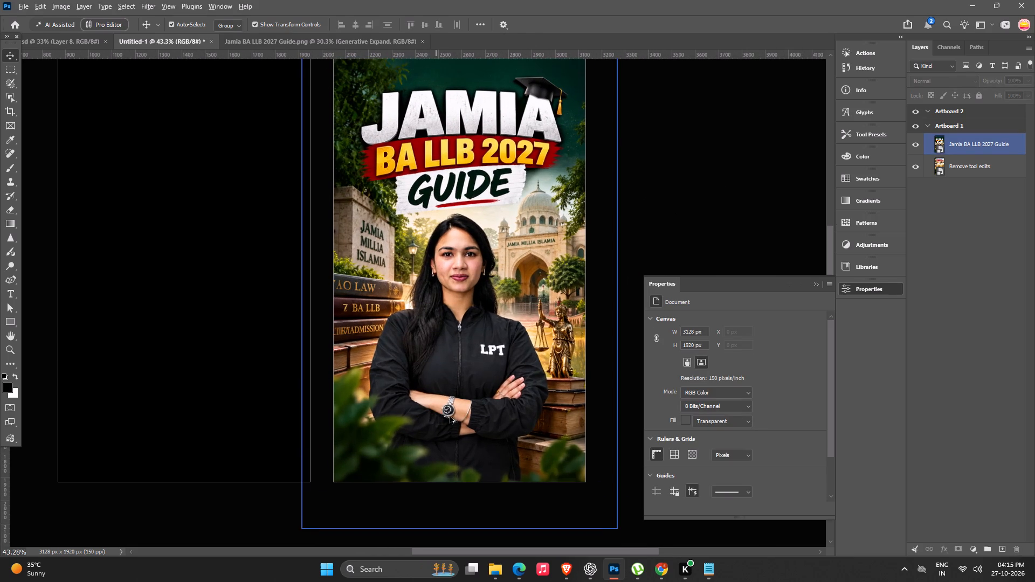
alt+scroll(450, 416, down, 2)
key(space)
key(space)
drag(462, 421, 484, 420)
alt+scroll(491, 322, up, 2)
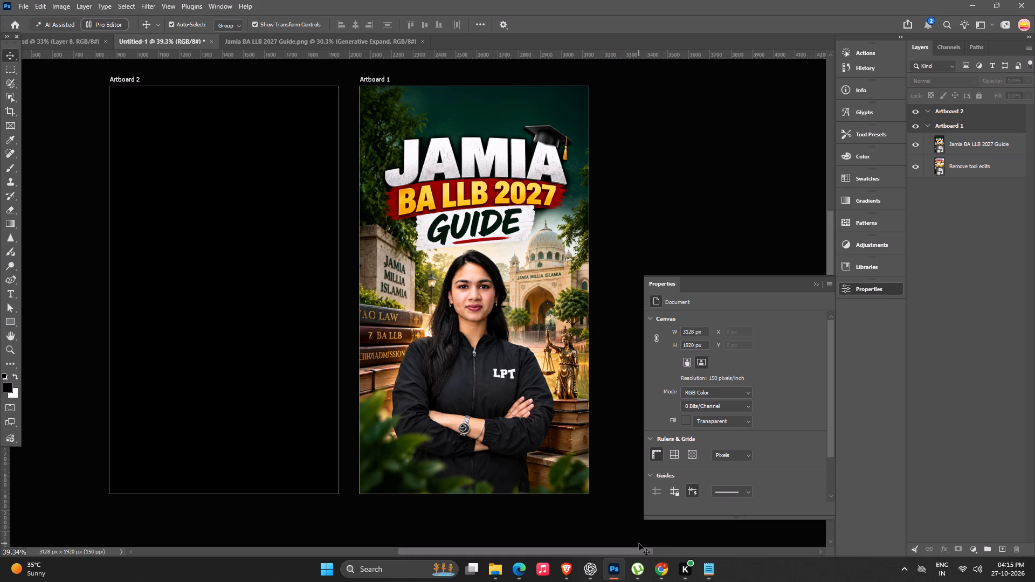
click(591, 561)
click(628, 289)
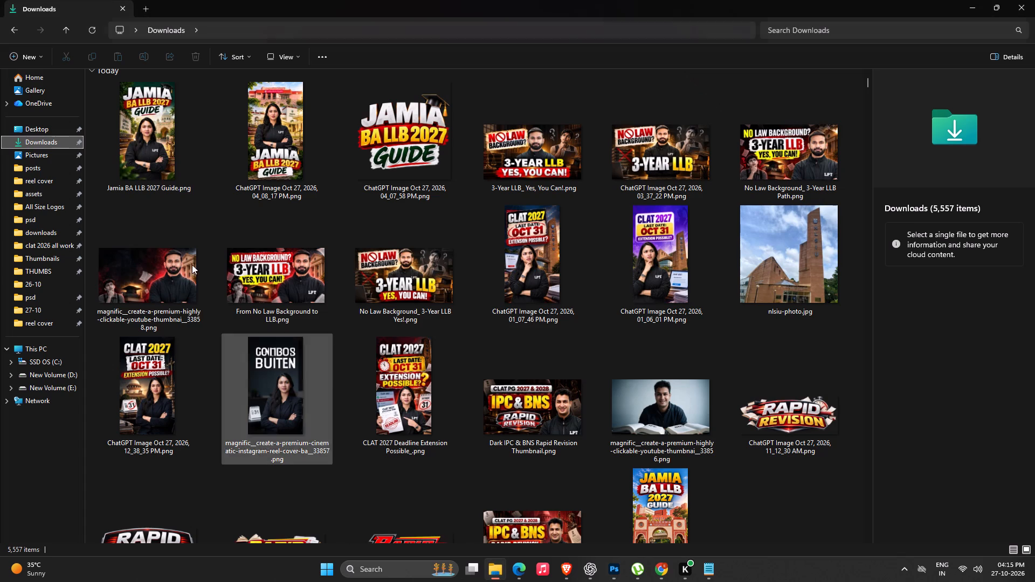
double_click(54, 138)
drag(151, 116, 401, 293)
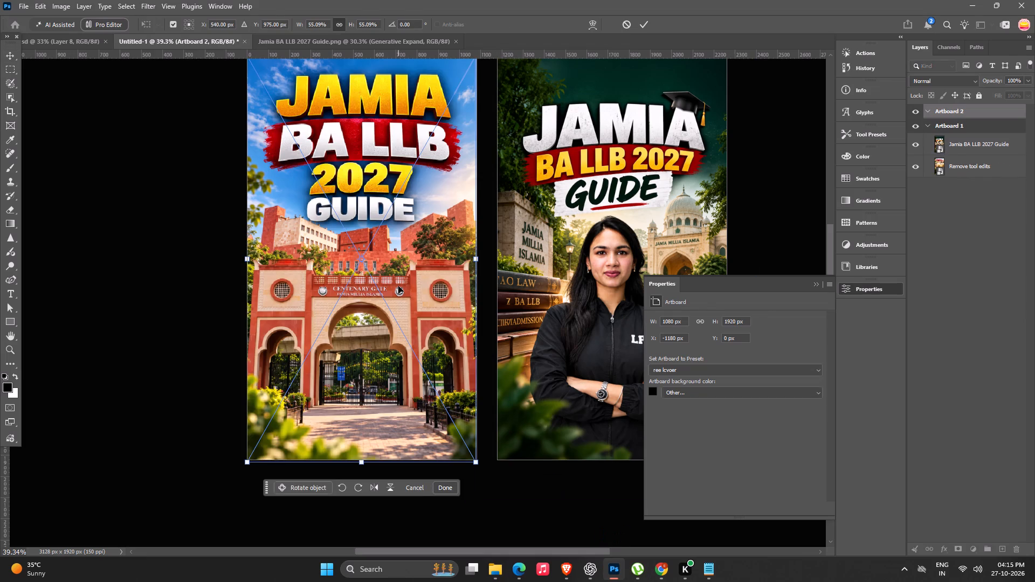
key(Return)
Open the contents of the Centenary Gate cover smart object on Artboard 2 for editing.
scroll(493, 204, down, 6)
key(space)
alt+scroll(432, 227, down, 6)
key(space)
drag(380, 265, 402, 278)
alt+scroll(377, 269, up, 4)
key(space)
key(space)
key(space)
key(space)
key(space)
key(space)
key(space)
key(space)
key(space)
key(space)
key(space)
key(space)
key(space)
key(space)
key(space)
key(space)
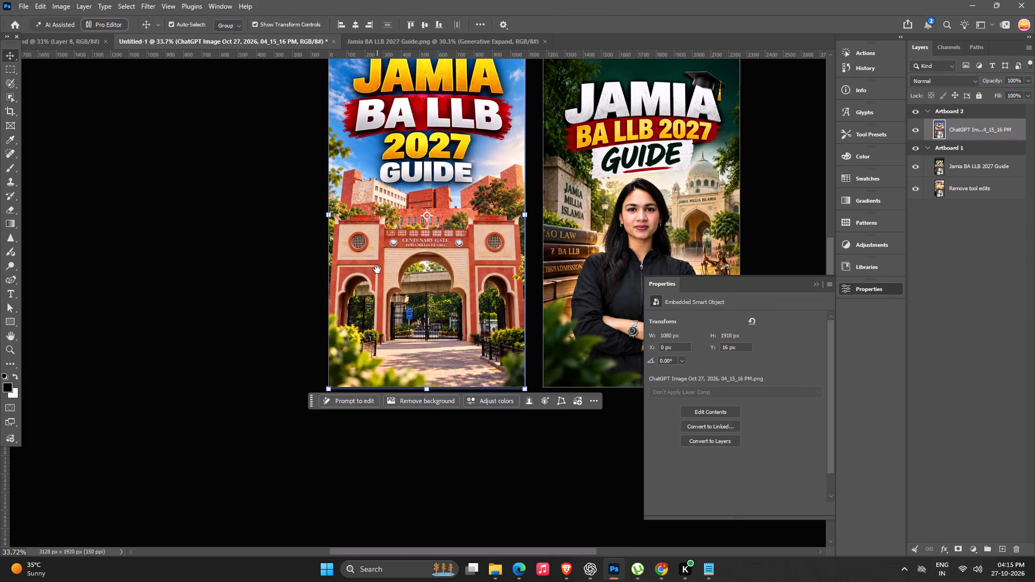
drag(377, 269, 354, 334)
click(355, 323)
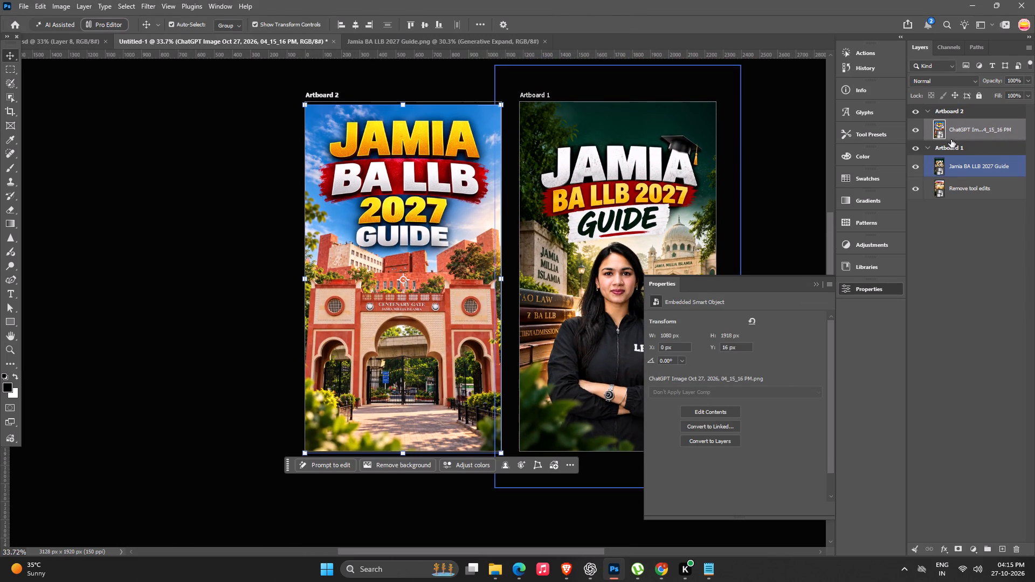
click(937, 123)
drag(937, 123, 912, 128)
Extend the crop frame of the Centenary Gate image beyond all four sides, to about 1198 x 2166 px.
alt+scroll(332, 209, down, 6)
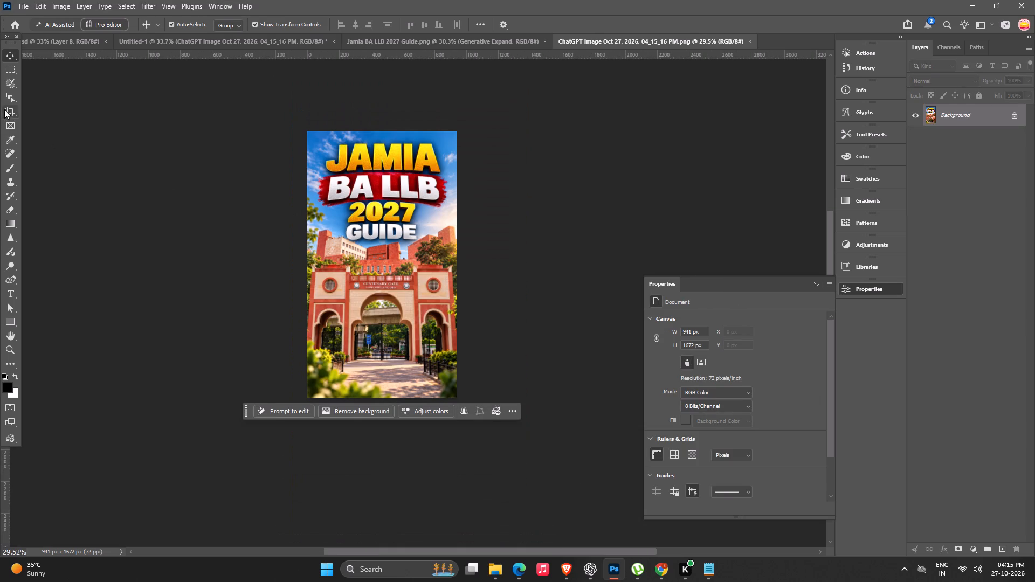
click(4, 109)
drag(383, 128, 389, 110)
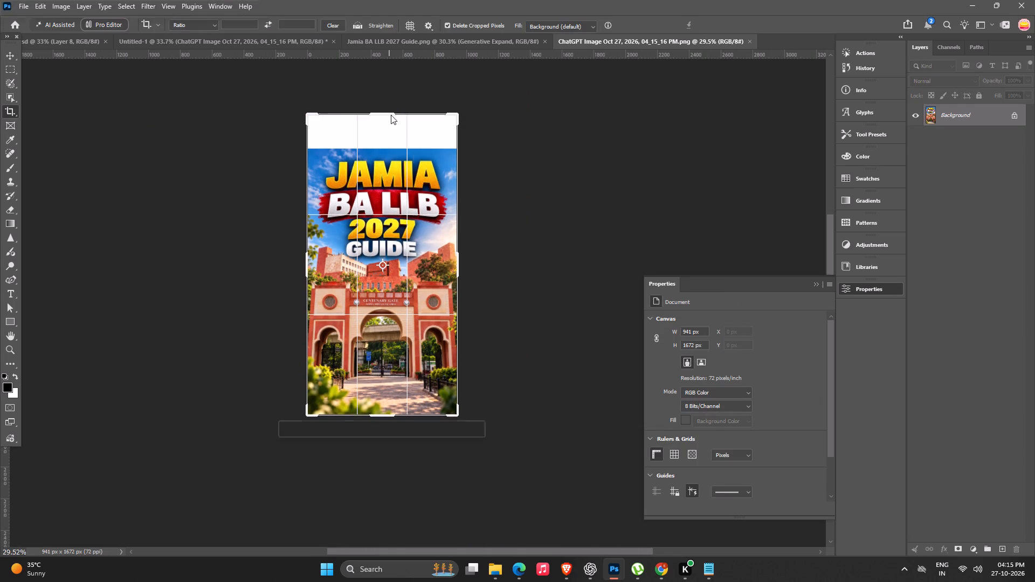
drag(460, 269, 467, 268)
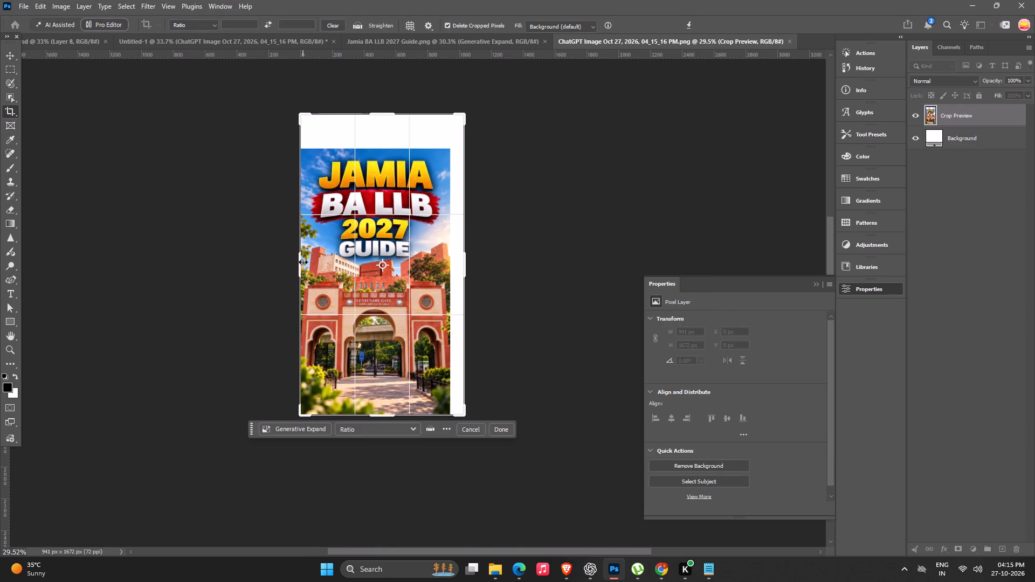
drag(303, 262, 292, 262)
click(478, 266)
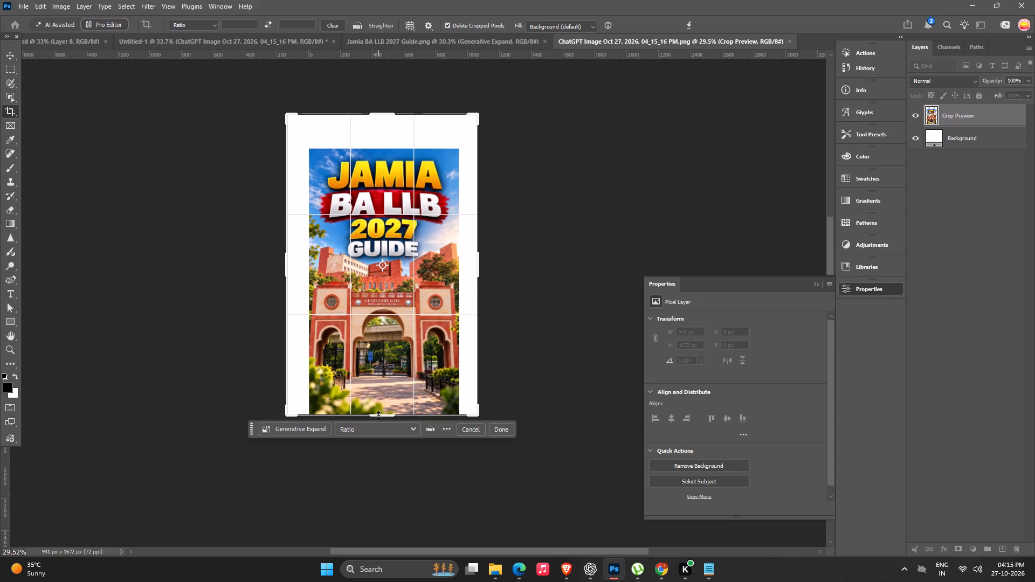
drag(378, 415, 383, 430)
drag(386, 96, 386, 88)
Set the crop fill to Generative Expand and apply it to generate the extended image borders.
click(568, 30)
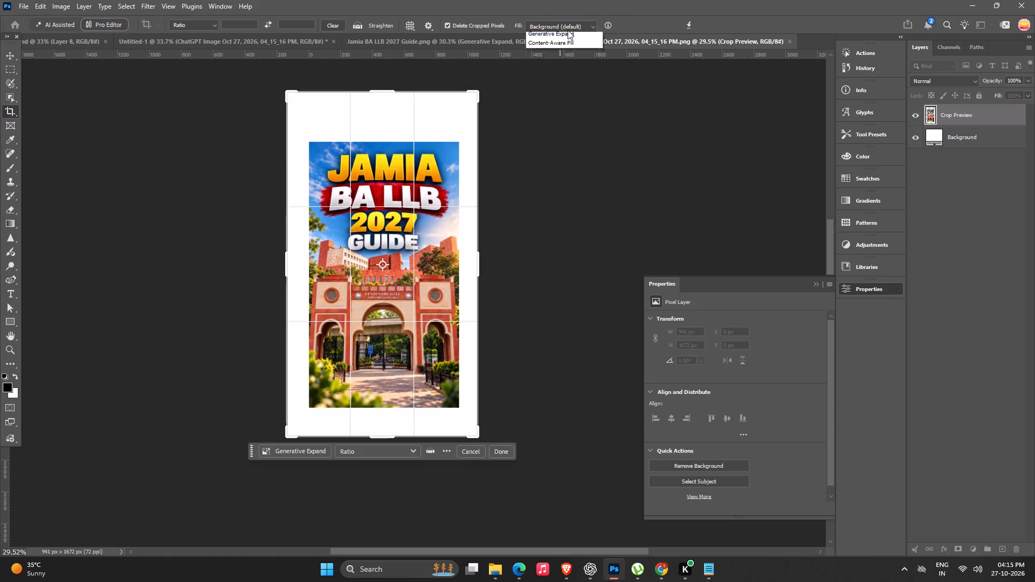
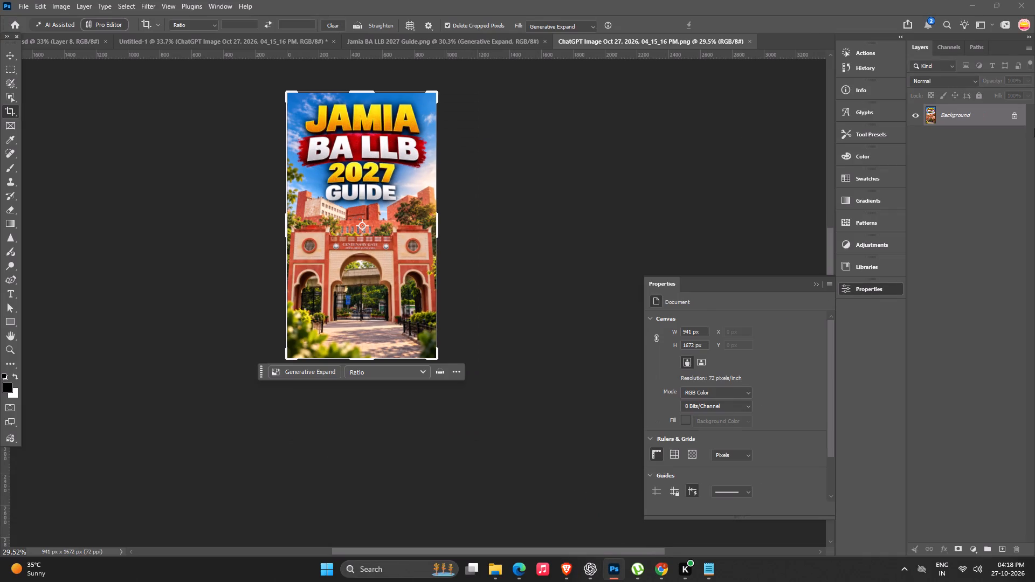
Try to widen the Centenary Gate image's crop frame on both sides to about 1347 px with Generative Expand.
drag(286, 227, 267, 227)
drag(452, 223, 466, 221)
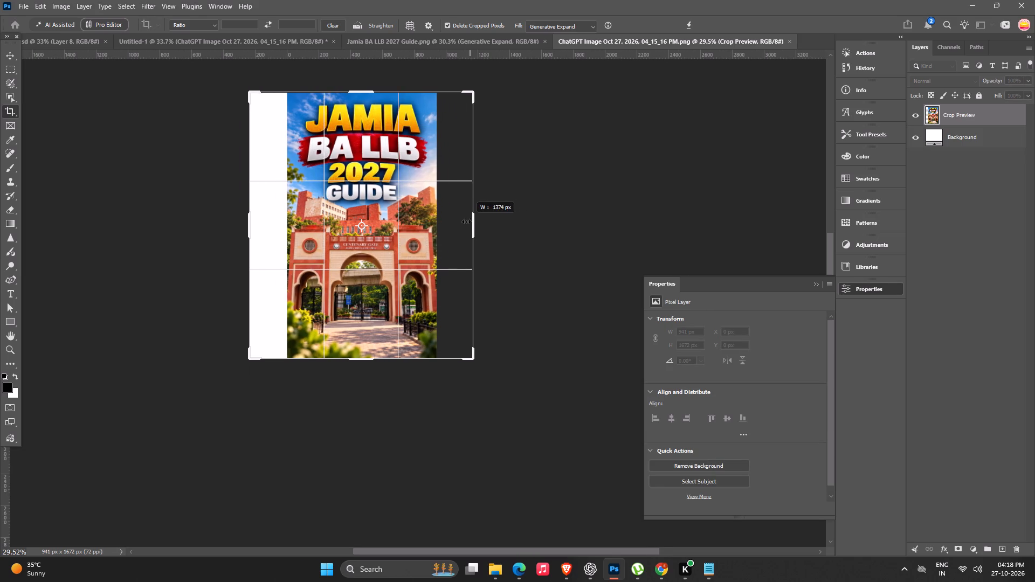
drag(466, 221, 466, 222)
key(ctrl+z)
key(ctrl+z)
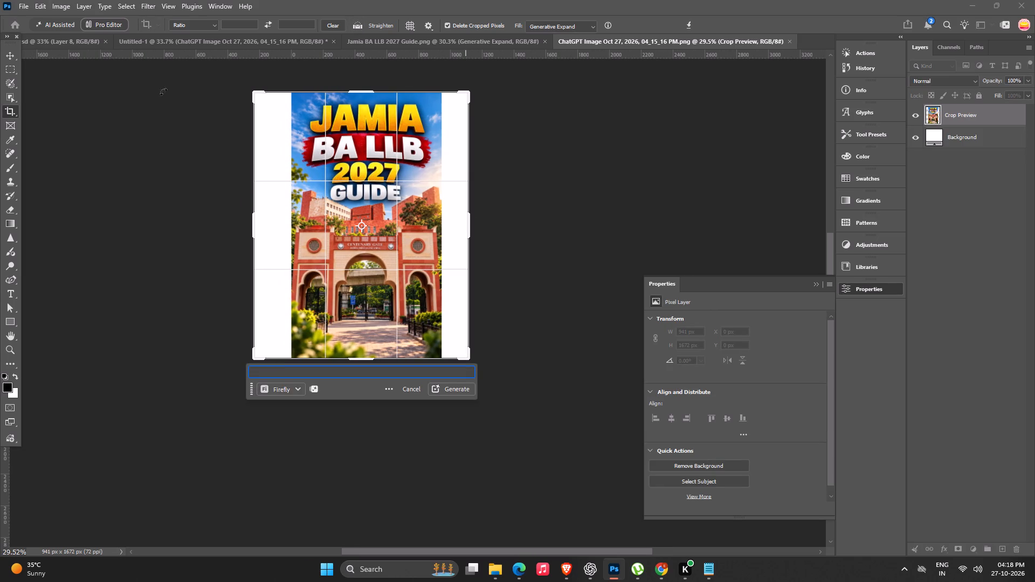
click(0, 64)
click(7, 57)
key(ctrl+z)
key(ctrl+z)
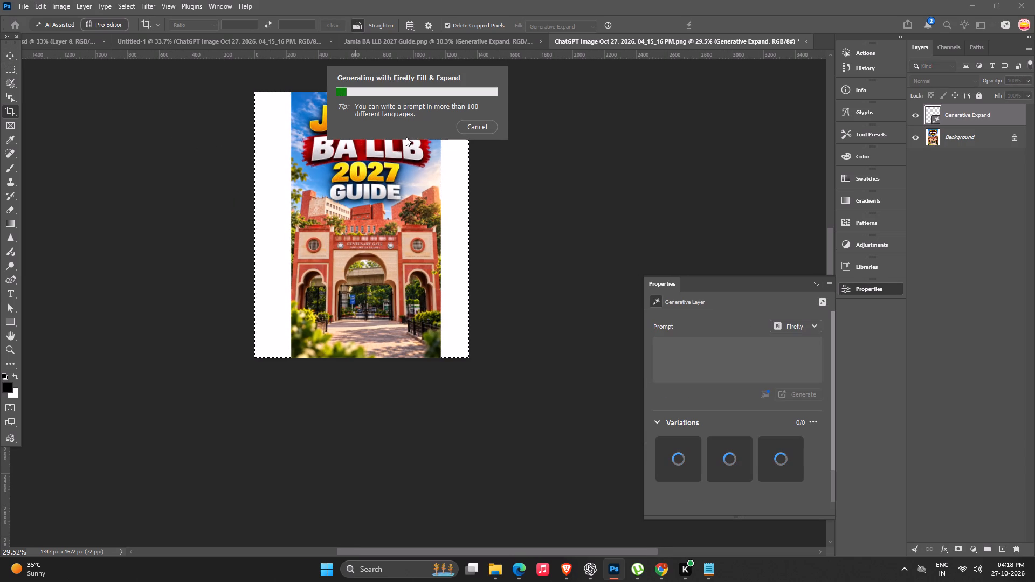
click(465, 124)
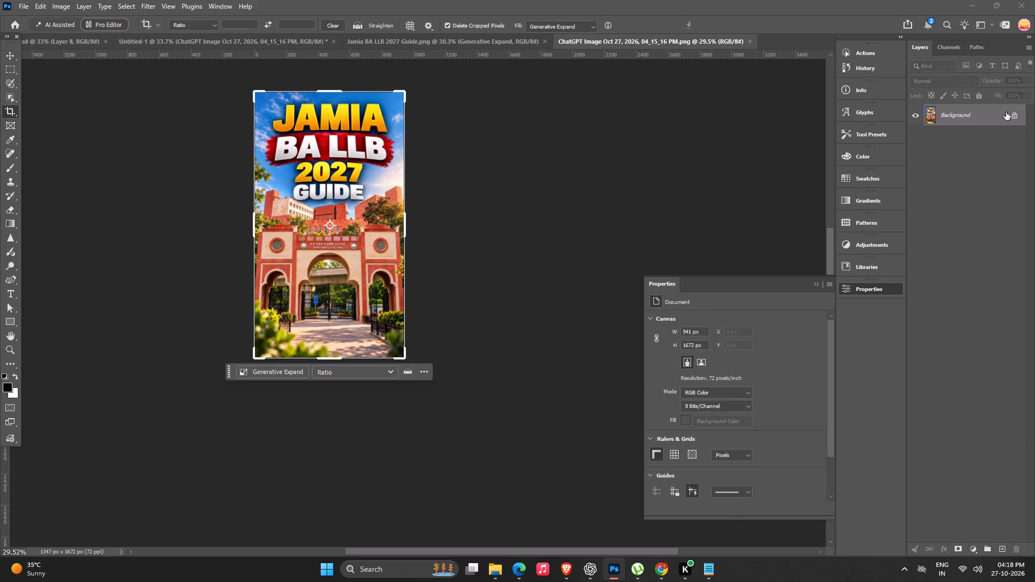
Close the Centenary Gate image document and return to the Untitled-1 artboards.
click(11, 47)
click(11, 61)
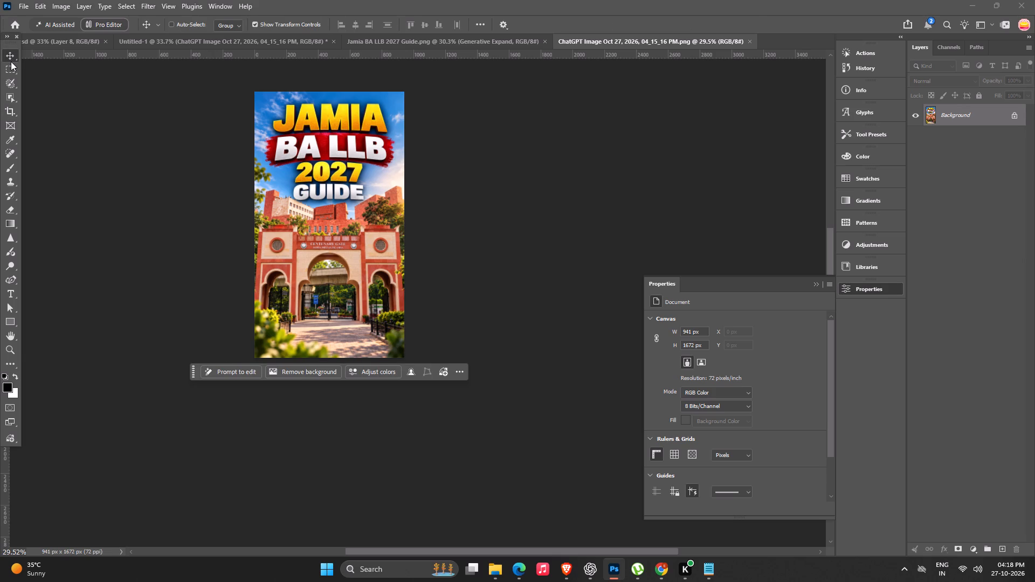
key(ctrl+w)
Move the campus image on Artboard 2 straight down to a Y position of about 264 px.
alt+scroll(551, 238, down, 7)
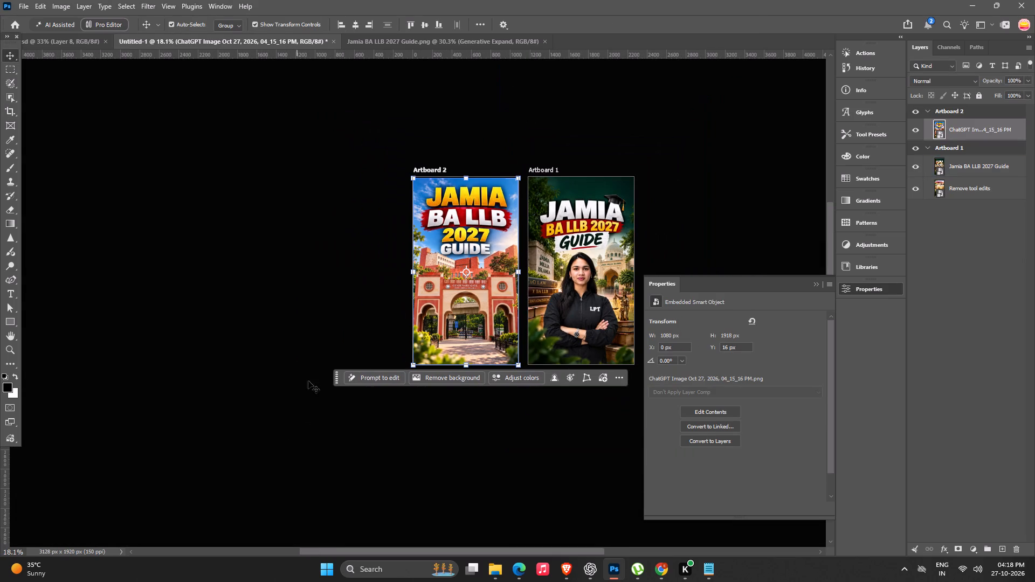
key(v)
drag(481, 329, 481, 361)
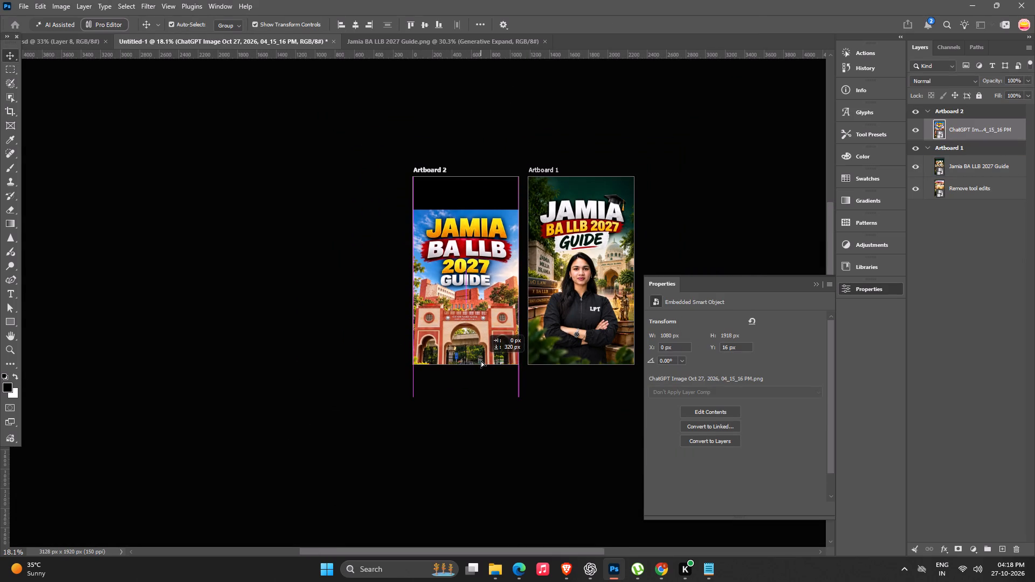
drag(481, 361, 481, 354)
key(Return)
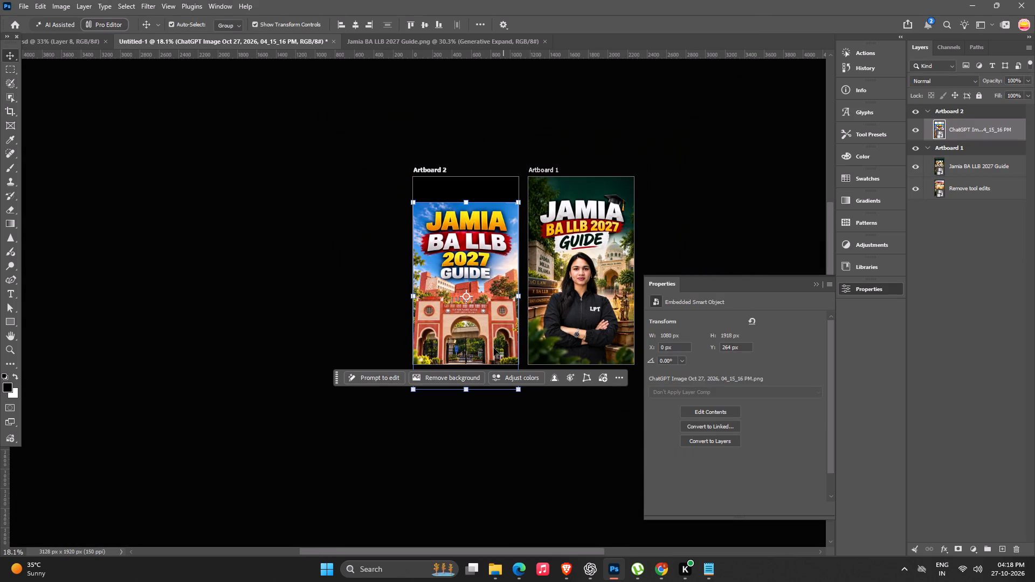
Open the contents of the ChatGPT campus image smart object on Artboard 2 for editing.
drag(746, 206, 735, 204)
click(452, 295)
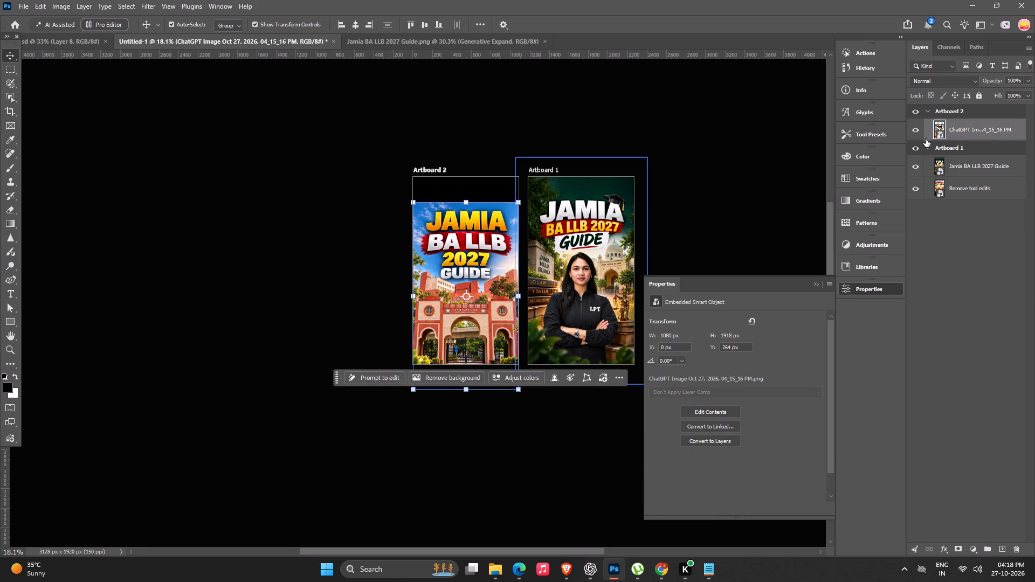
click(939, 125)
drag(939, 125, 920, 130)
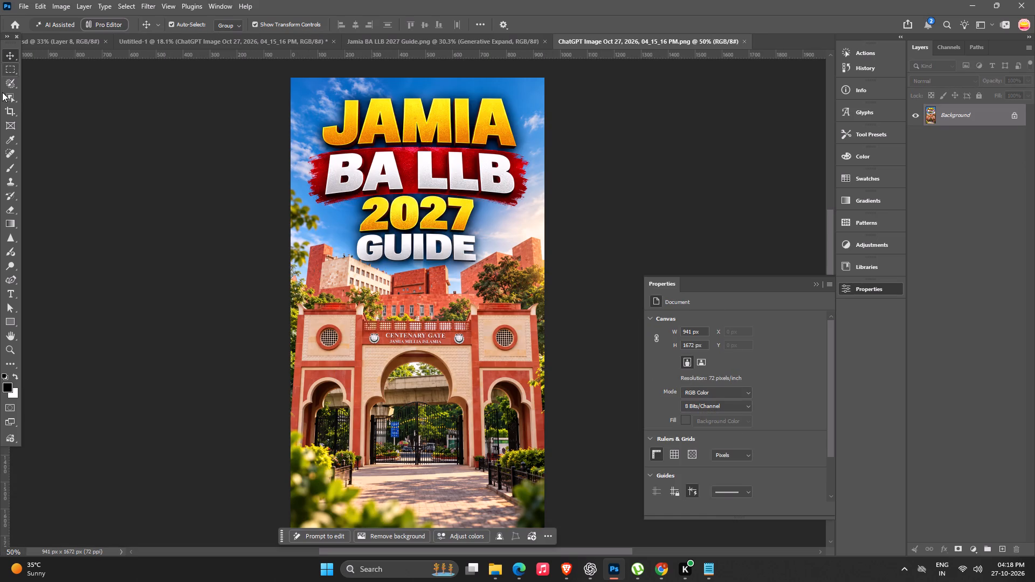
Extend the crop frame of the Centenary Gate image on both sides and above the top, to about 1214 x 2193 px.
click(12, 112)
alt+scroll(118, 183, down, 7)
drag(489, 304, 498, 304)
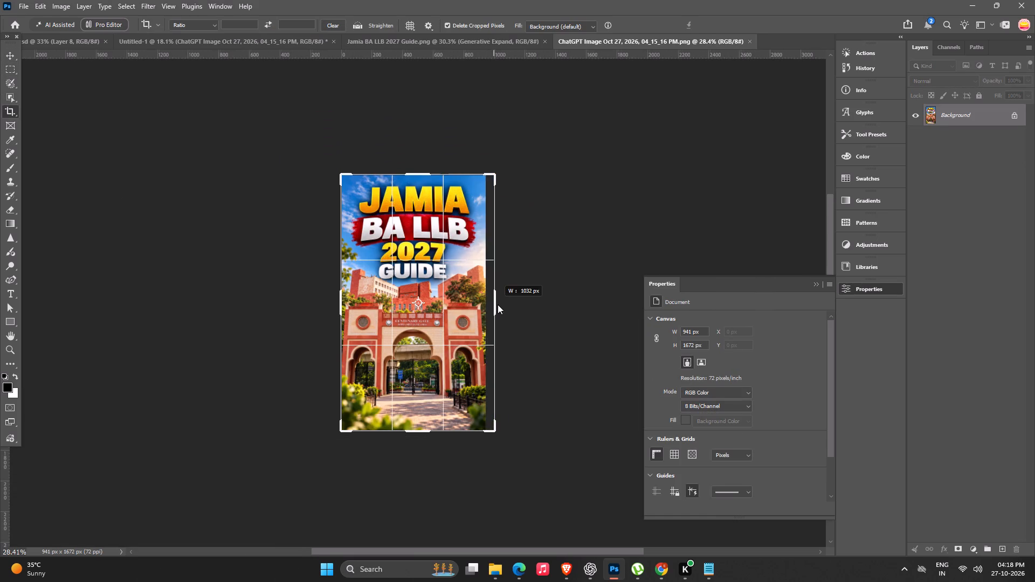
drag(498, 304, 499, 304)
drag(332, 297, 357, 280)
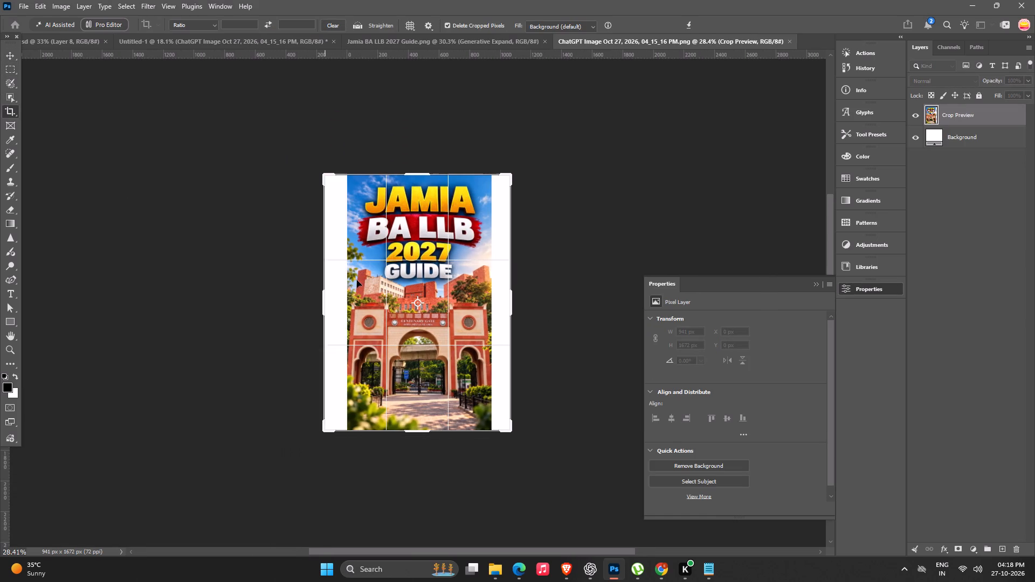
drag(357, 280, 321, 299)
drag(417, 176, 426, 133)
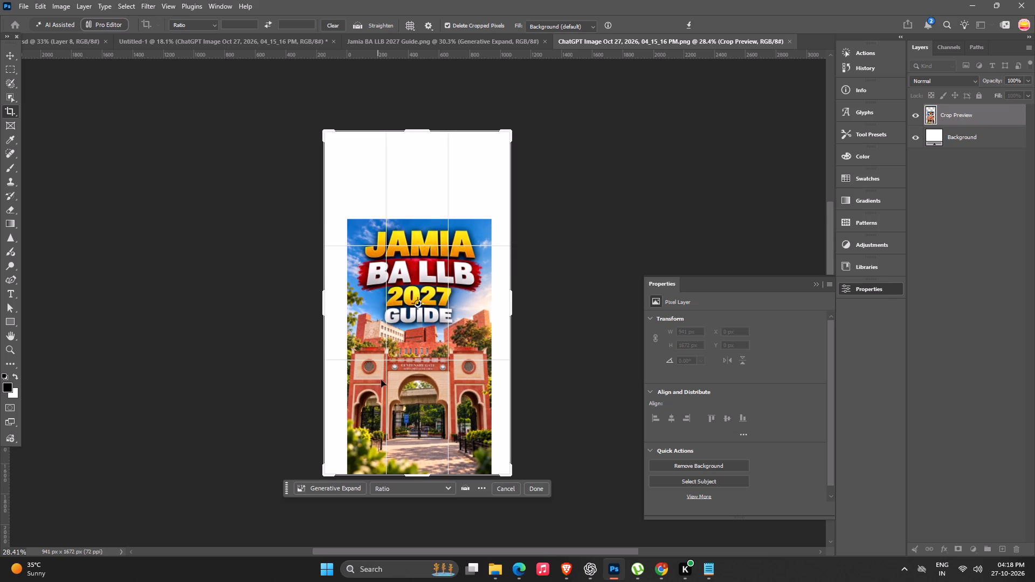
click(421, 131)
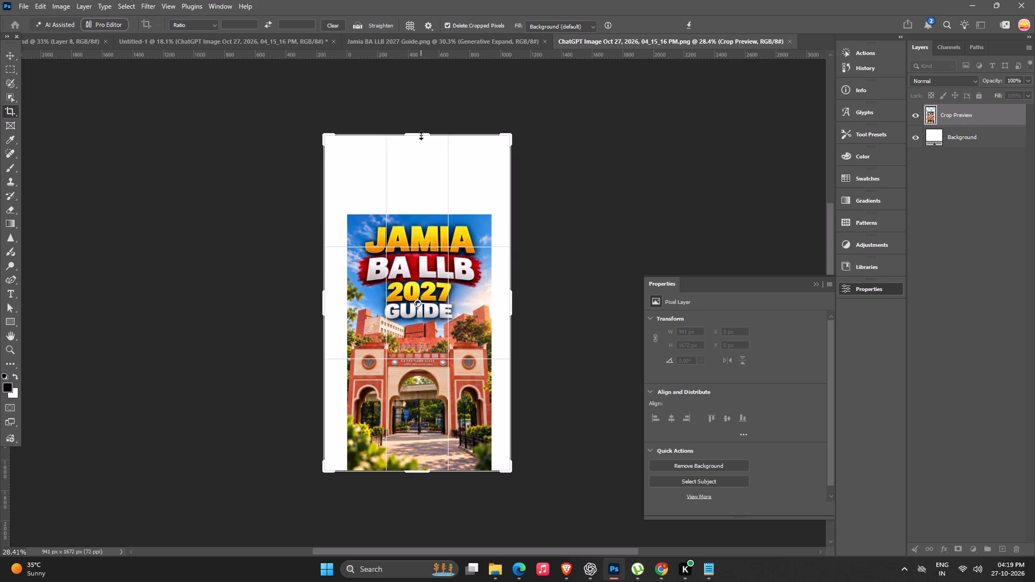
Set the crop fill to Generative Expand and apply the crop to generate the added sky and side areas.
click(560, 26)
click(561, 43)
key(Return)
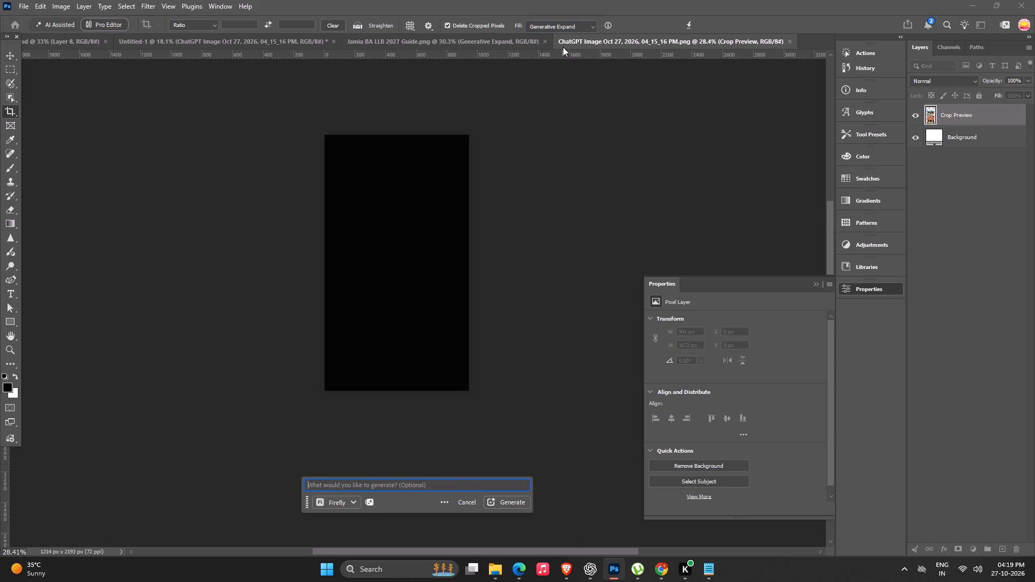
key(alt+Tab)
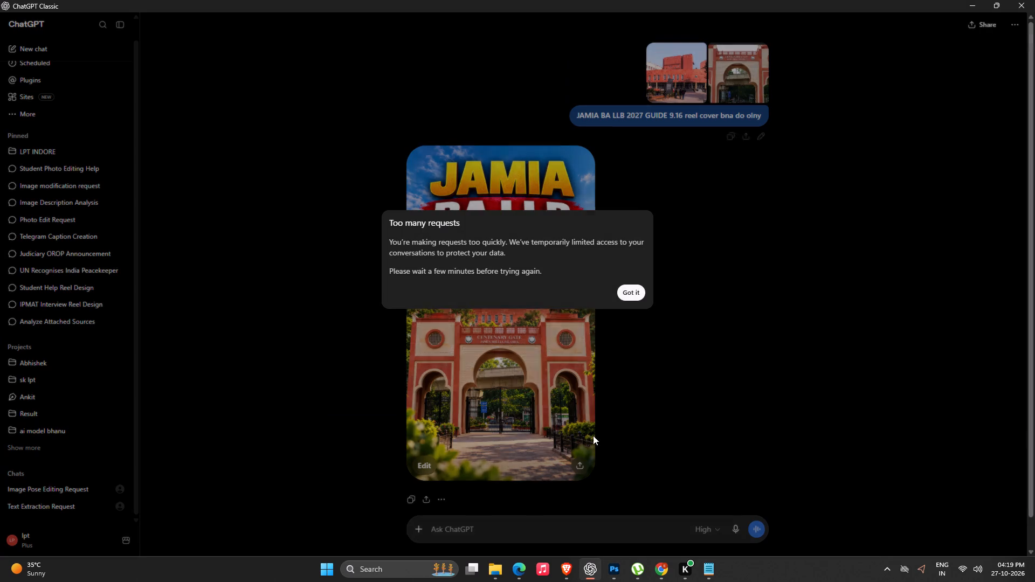
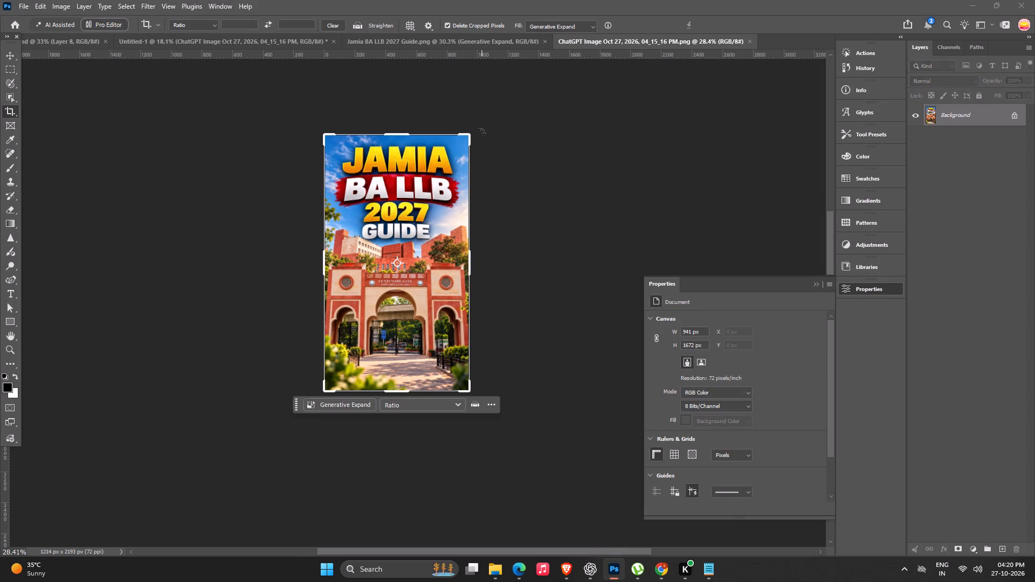
key(ctrl+w)
Add a new 1080 x 1920 px artboard to the left of Artboard 2.
key(space)
key(space)
key(space)
key(space)
key(space)
key(space)
key(space)
key(space)
key(space)
key(space)
key(space)
key(space)
key(space)
key(space)
key(space)
key(space)
key(space)
drag(516, 208, 438, 207)
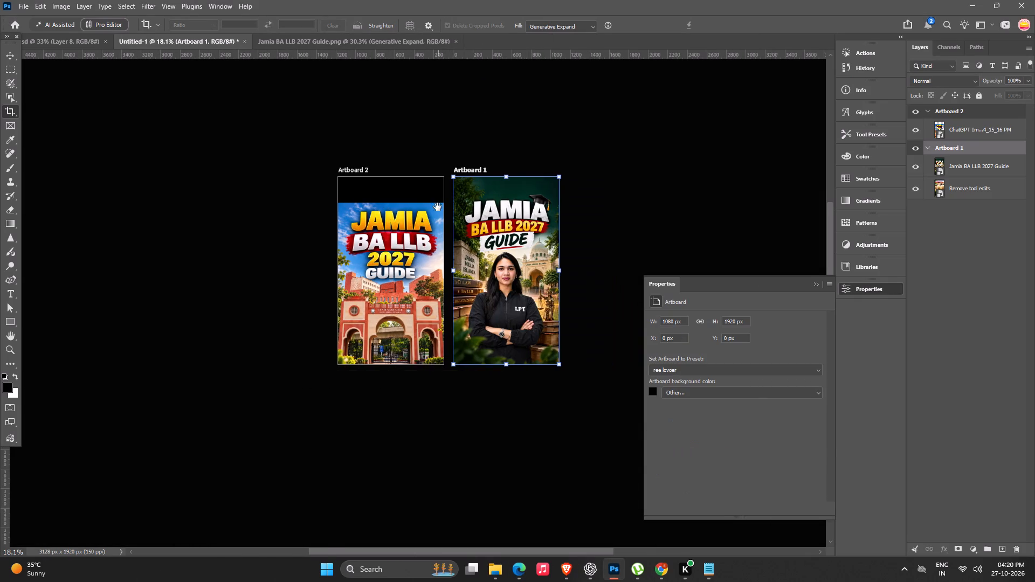
drag(438, 207, 555, 174)
key(v)
key(space)
key(space)
key(space)
drag(509, 250, 591, 252)
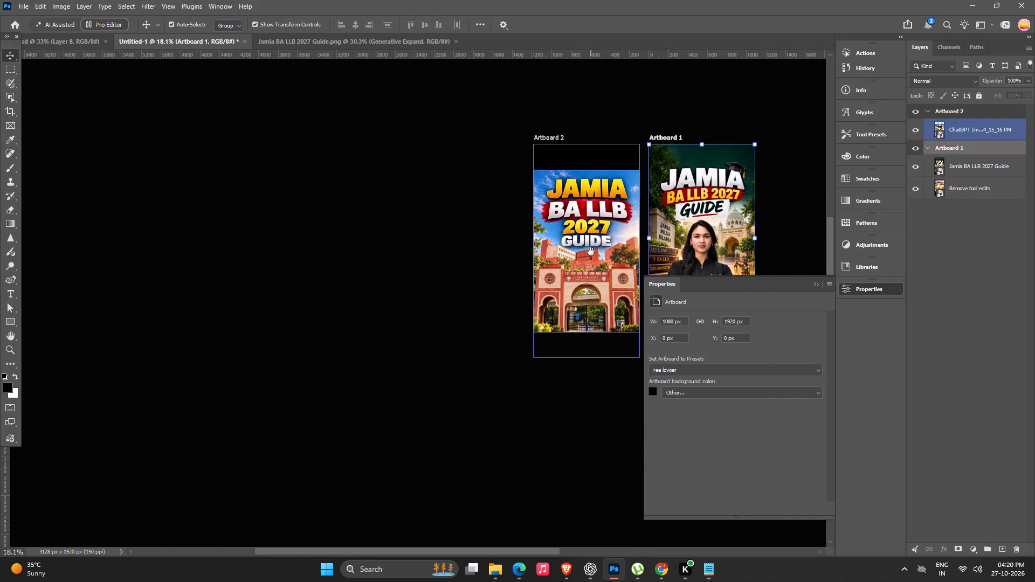
drag(591, 252, 588, 252)
drag(454, 211, 460, 209)
click(544, 138)
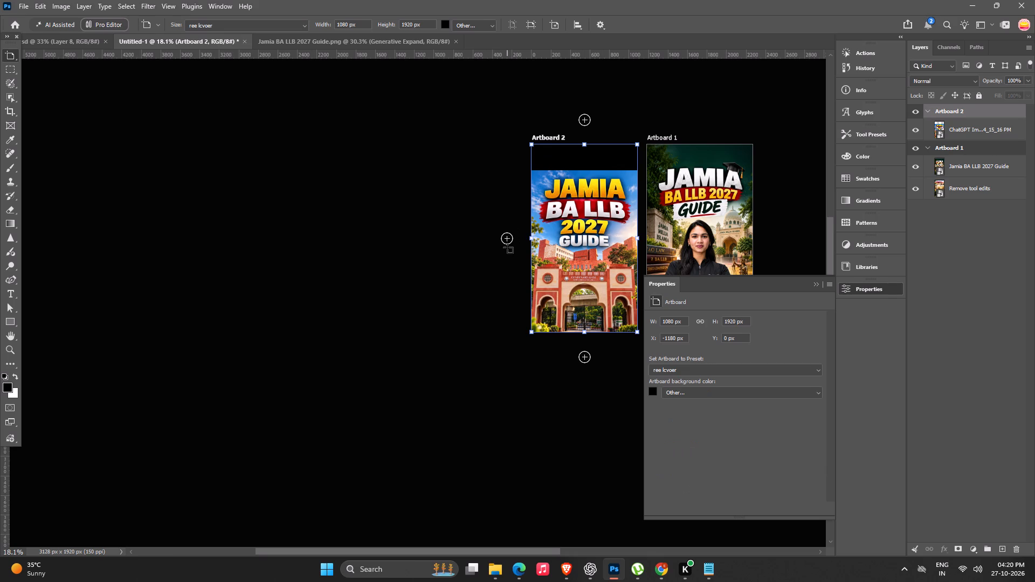
click(508, 239)
Place the newly downloaded Firefly portrait from the Downloads folder onto the empty Artboard 3.
click(501, 561)
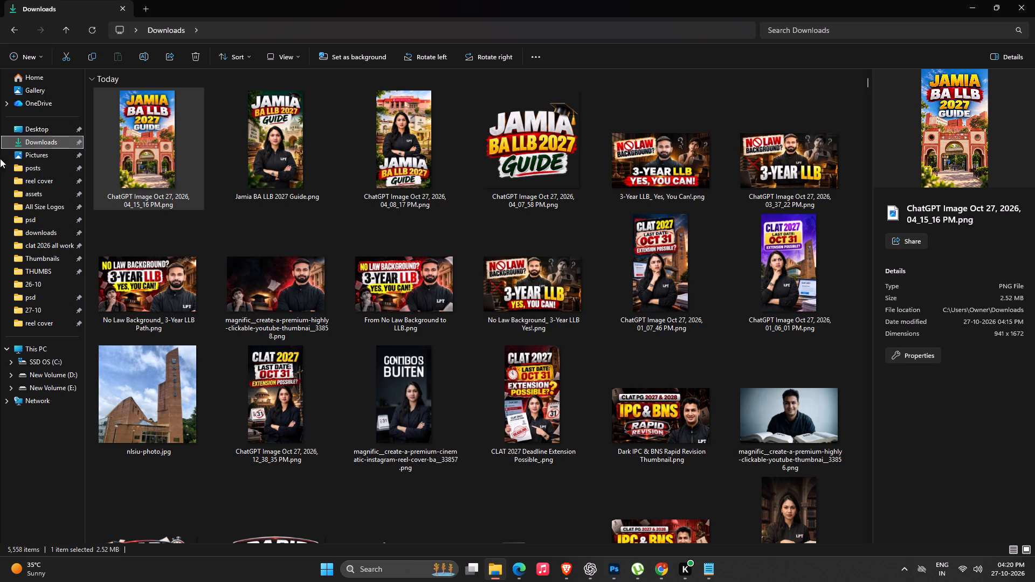
double_click(30, 139)
drag(153, 139, 156, 151)
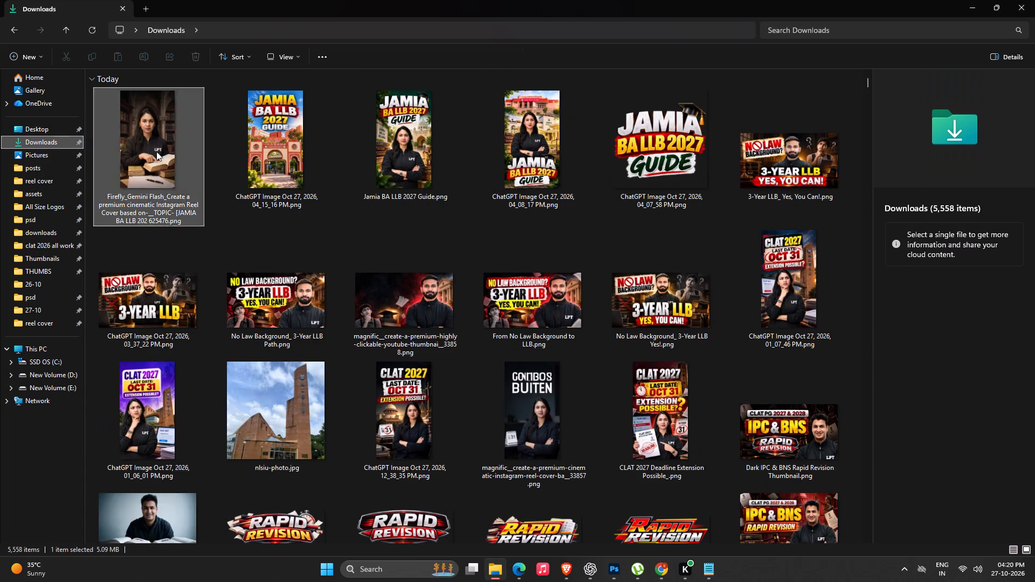
drag(156, 151, 596, 267)
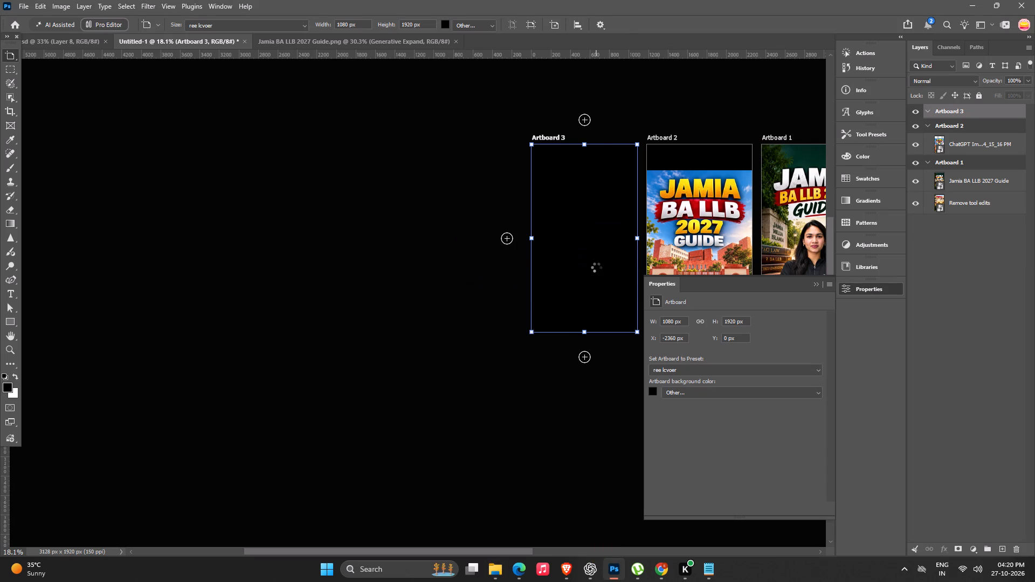
key(Return)
Move the portrait down on Artboard 3 to about X 8 px, Y 263 px, level with the campus image's top.
key(space)
key(space)
key(space)
key(space)
key(space)
drag(567, 273, 442, 289)
alt+scroll(493, 313, up, 5)
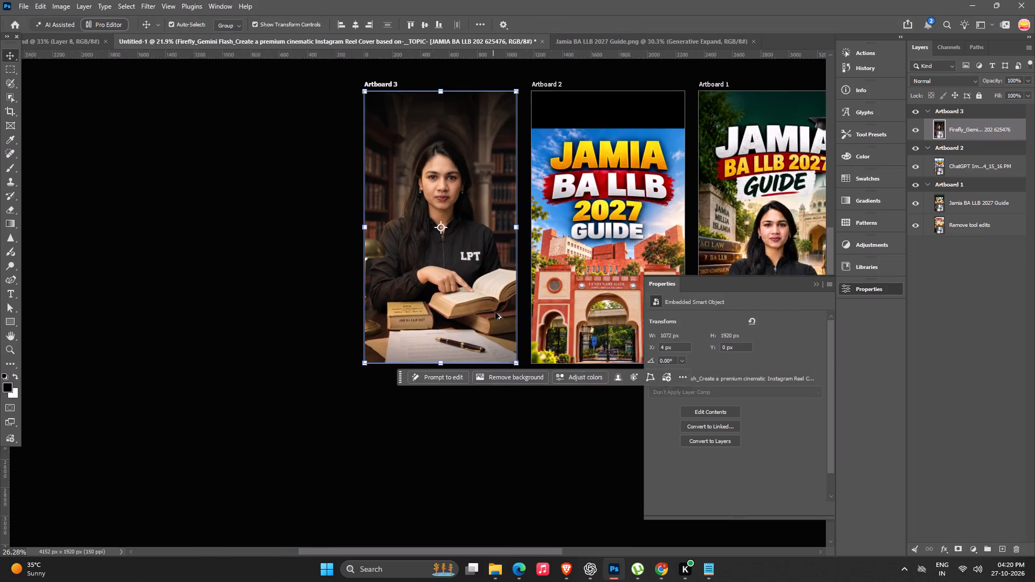
key(space)
key(space)
drag(470, 322, 429, 334)
drag(432, 334, 439, 383)
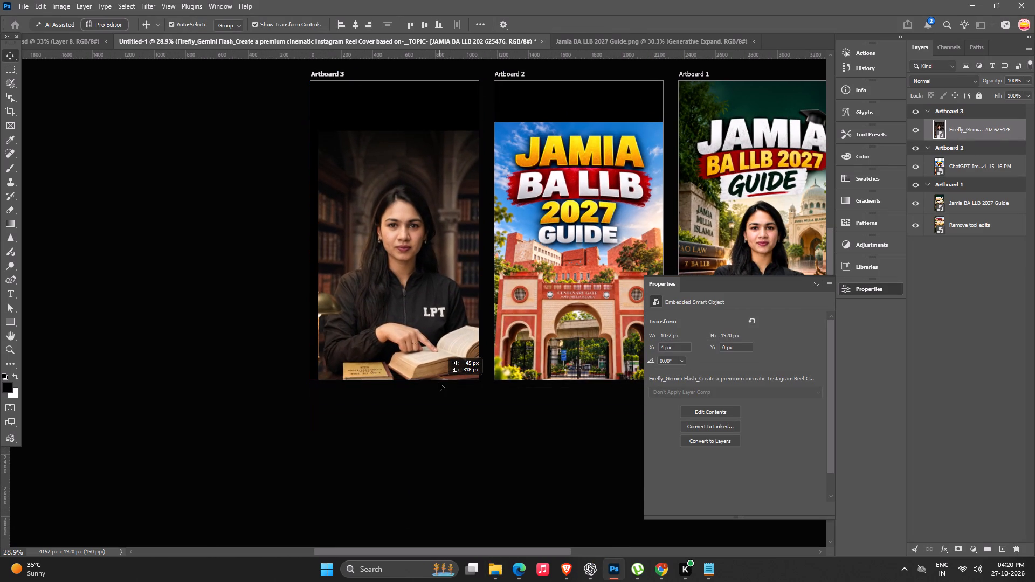
drag(439, 383, 433, 375)
key(Return)
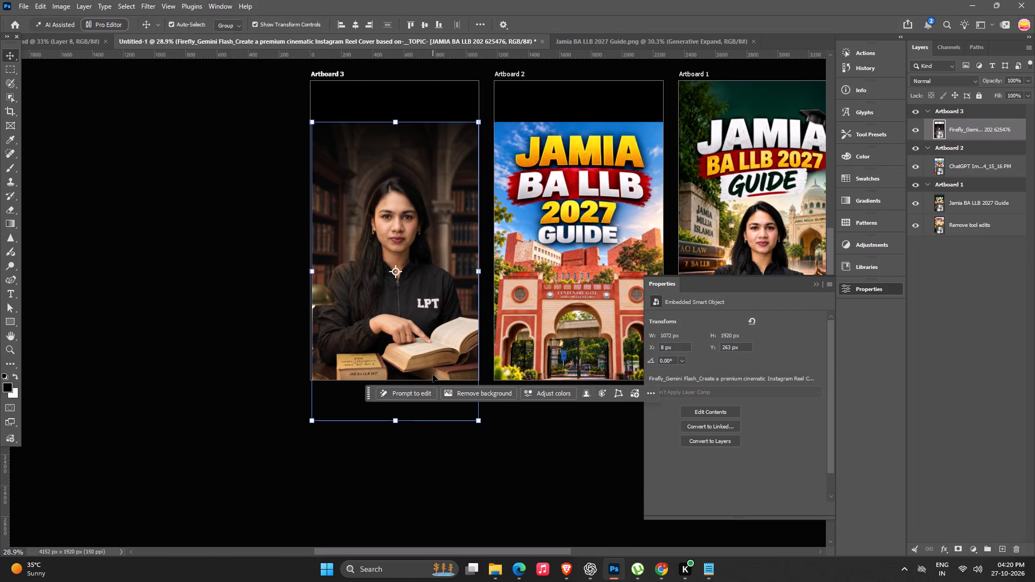
click(147, 284)
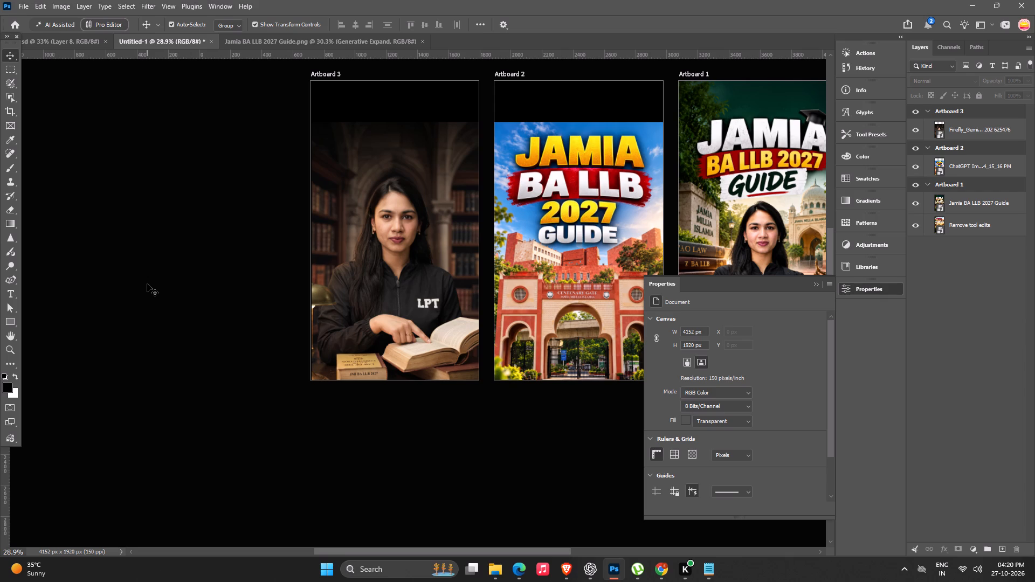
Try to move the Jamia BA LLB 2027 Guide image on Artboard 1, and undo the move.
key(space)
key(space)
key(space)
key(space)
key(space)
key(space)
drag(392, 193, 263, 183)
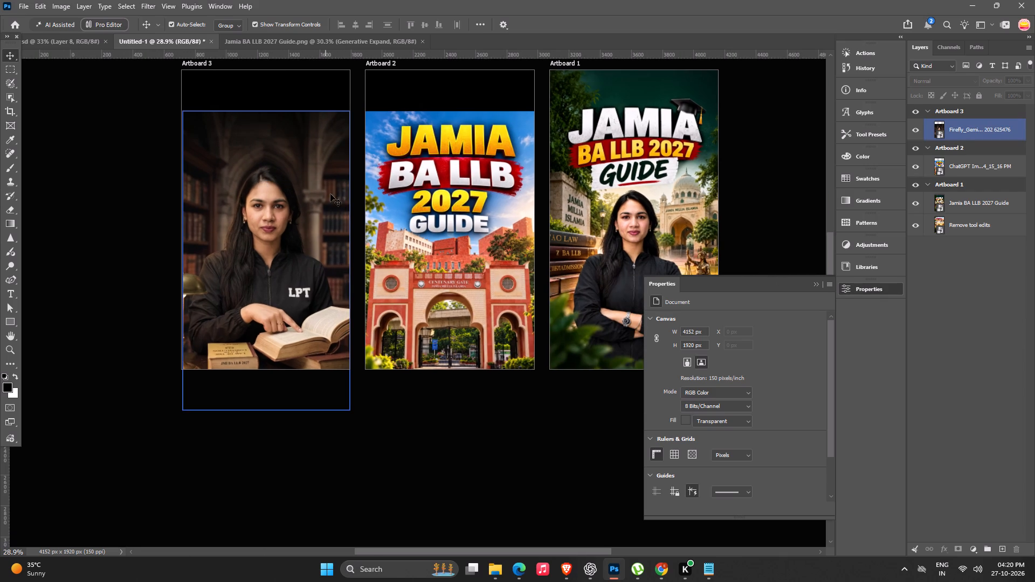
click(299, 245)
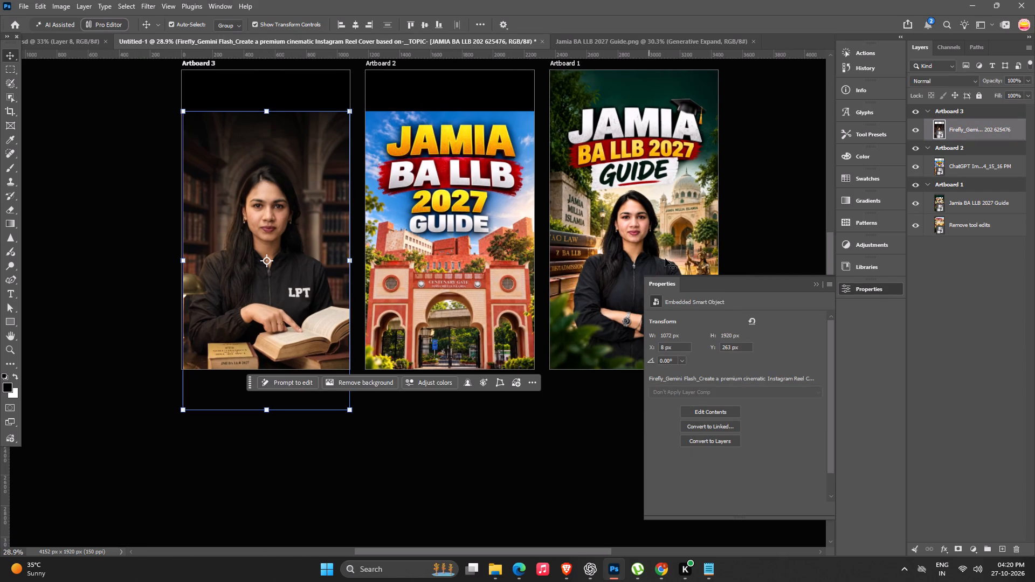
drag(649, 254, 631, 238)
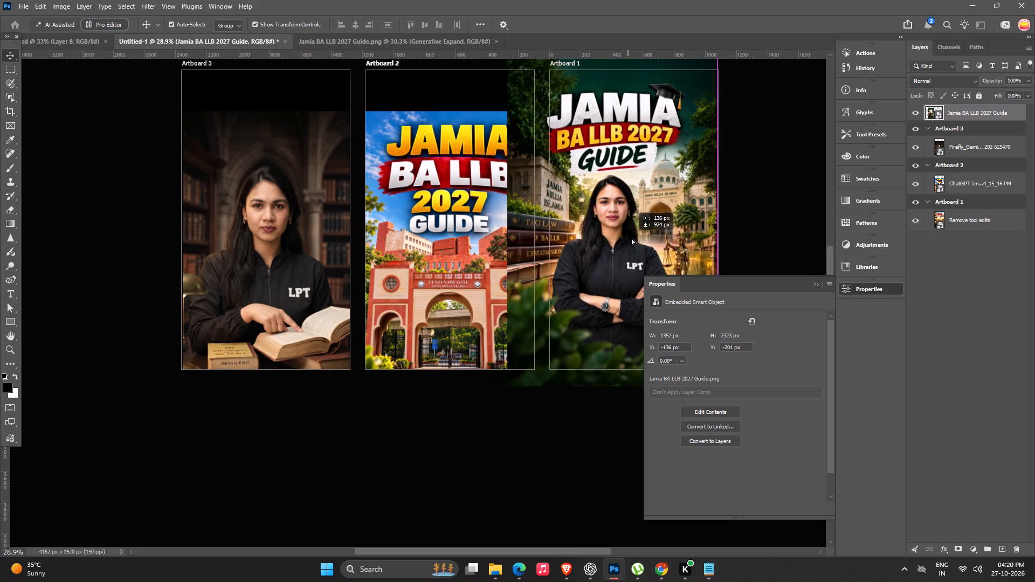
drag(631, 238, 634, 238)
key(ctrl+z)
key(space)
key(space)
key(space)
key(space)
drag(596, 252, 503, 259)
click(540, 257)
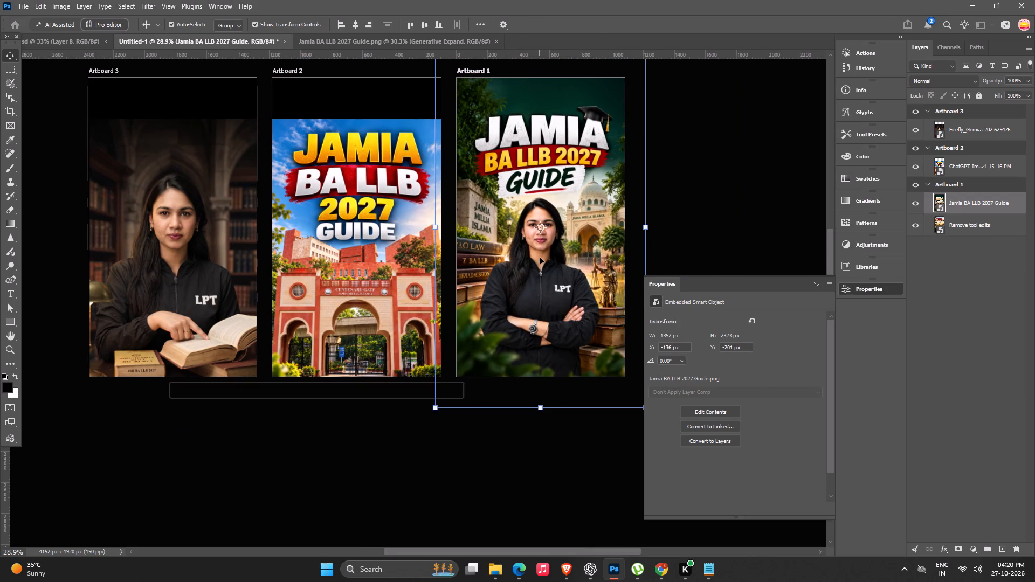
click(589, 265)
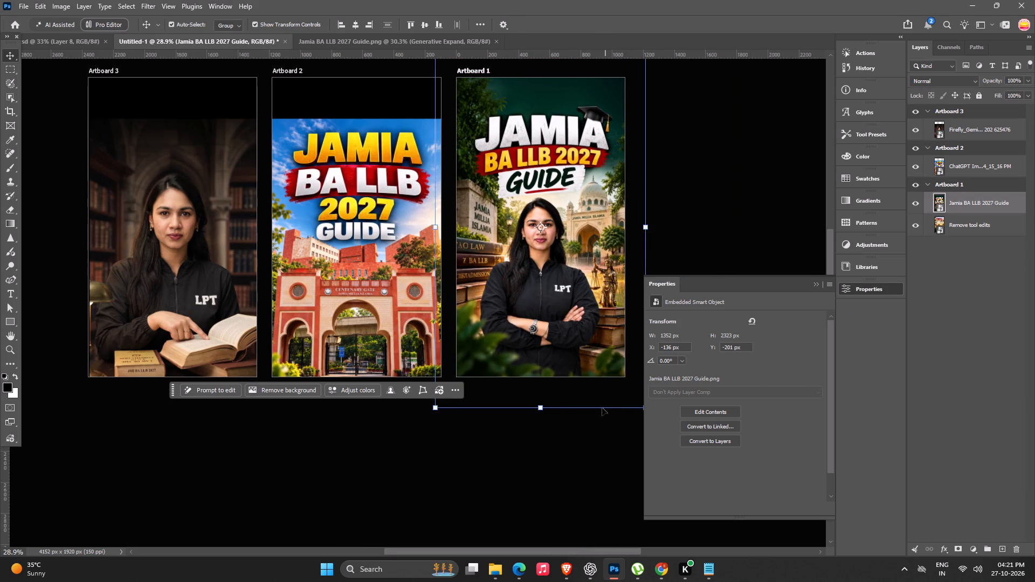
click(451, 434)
Open the contents of the ChatGPT campus image smart object on Artboard 2 for editing.
click(326, 237)
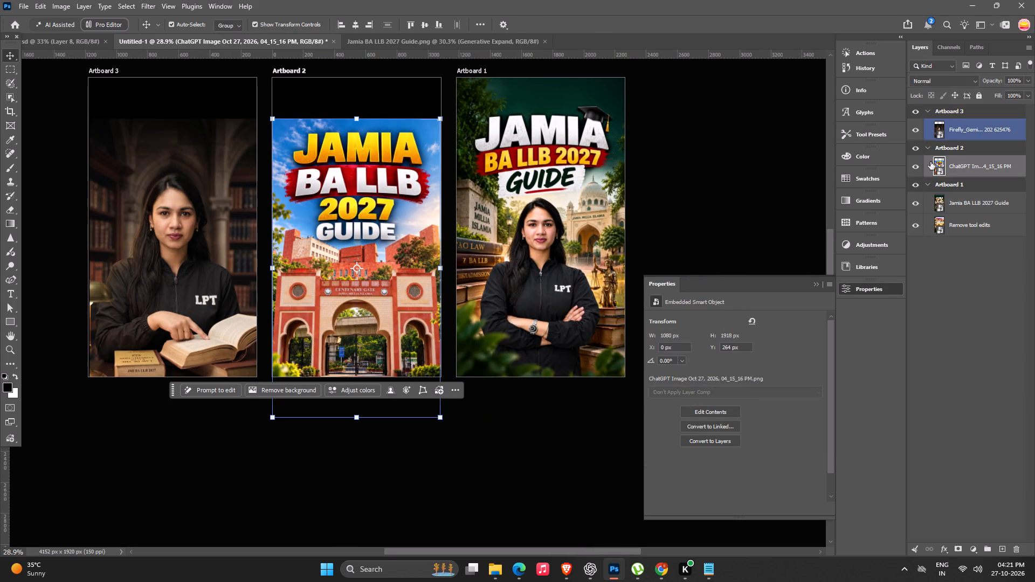
click(930, 162)
double_click(940, 163)
Extend the crop frame of the Centenary Gate image on all four sides, to about 1332 x 2306 px.
alt+scroll(521, 319, down, 7)
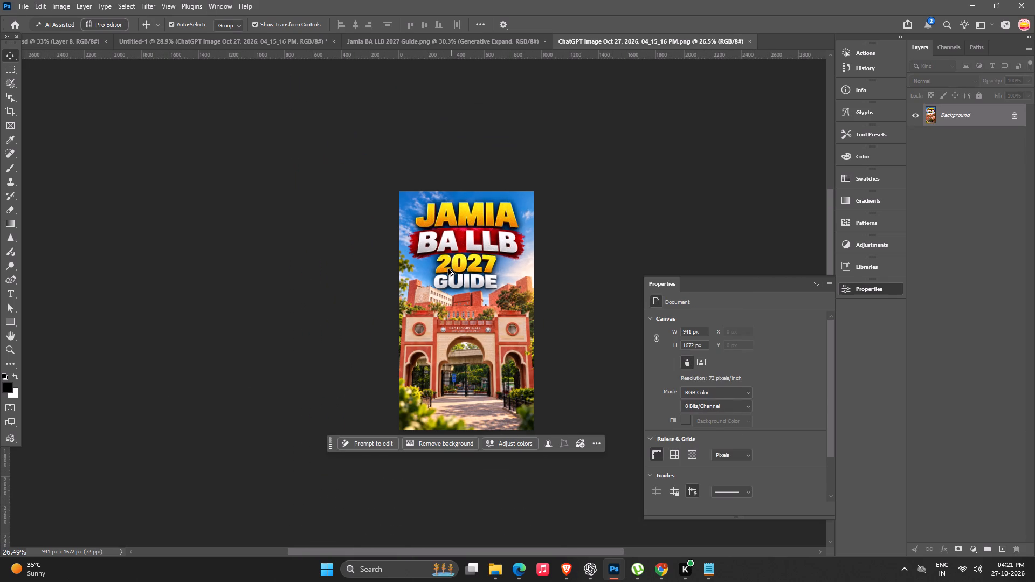
click(10, 110)
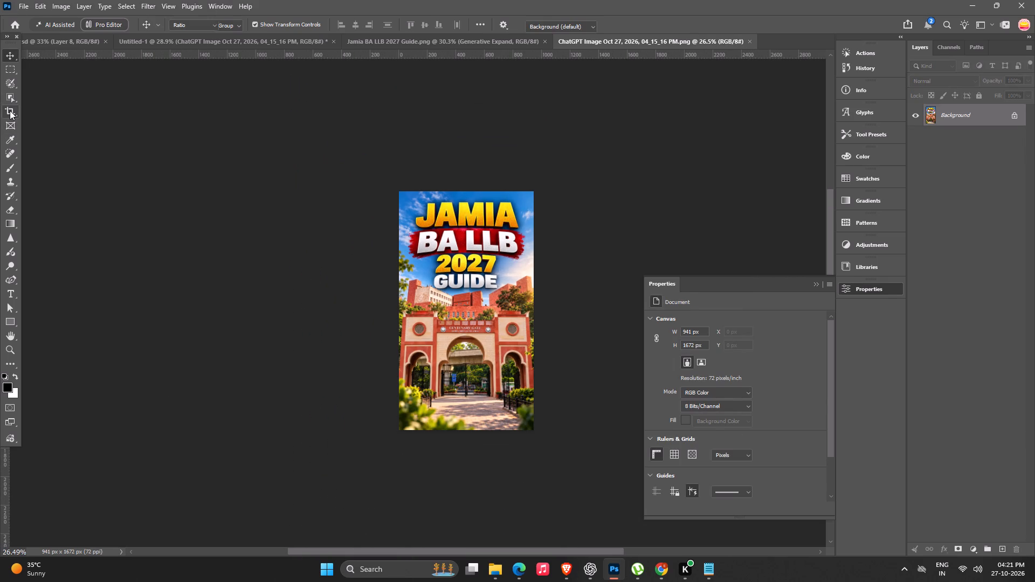
drag(535, 310, 537, 310)
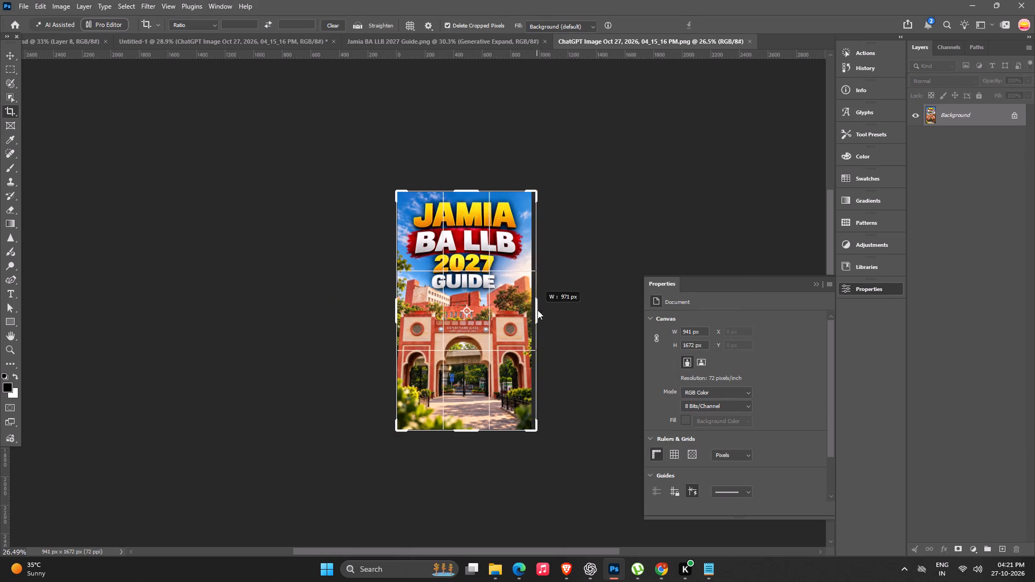
drag(537, 310, 547, 306)
drag(385, 313, 370, 308)
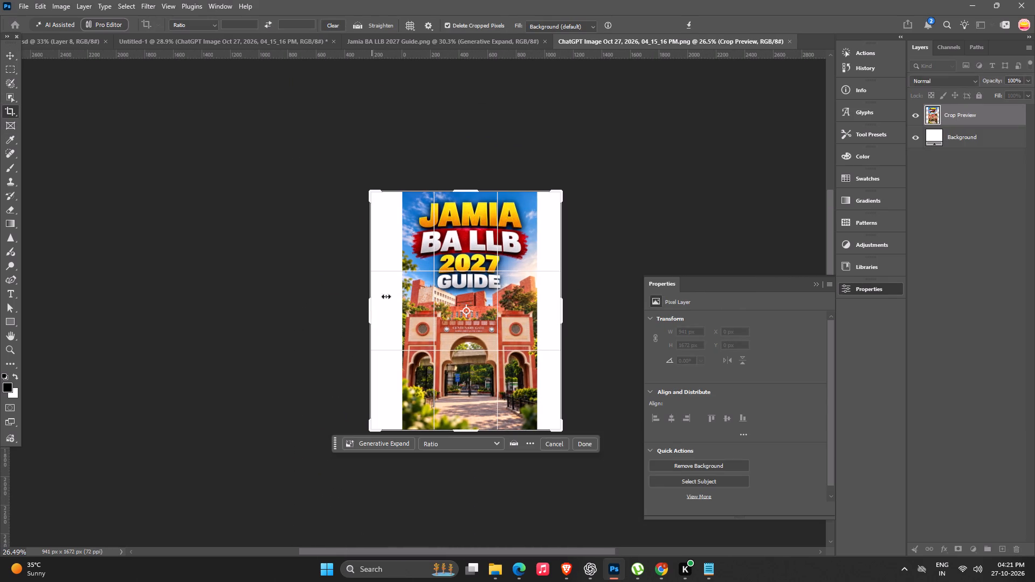
drag(468, 187, 478, 160)
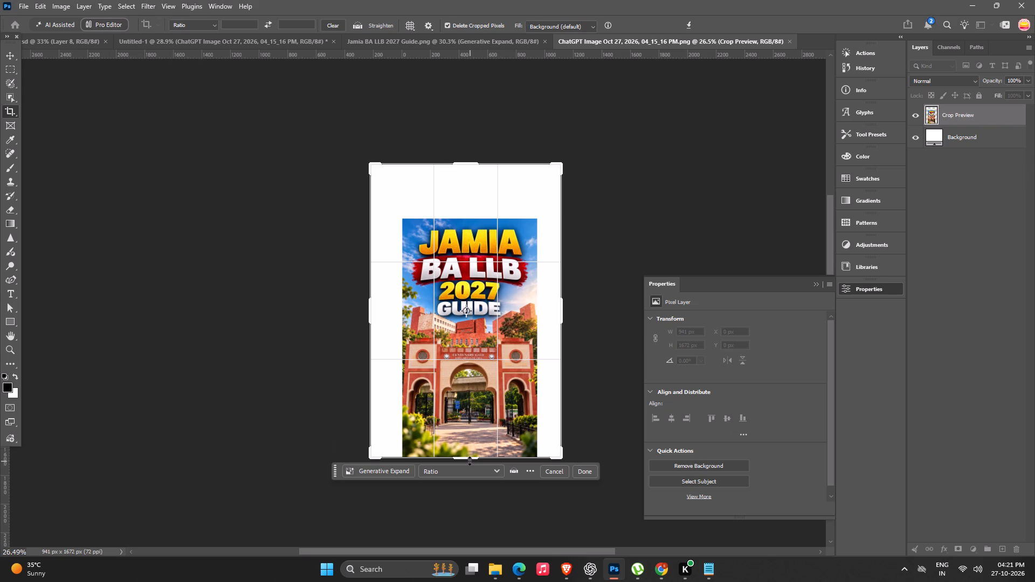
drag(470, 461, 469, 479)
Set the crop fill to Generative Expand and apply the crop to generate the surrounding areas.
click(575, 29)
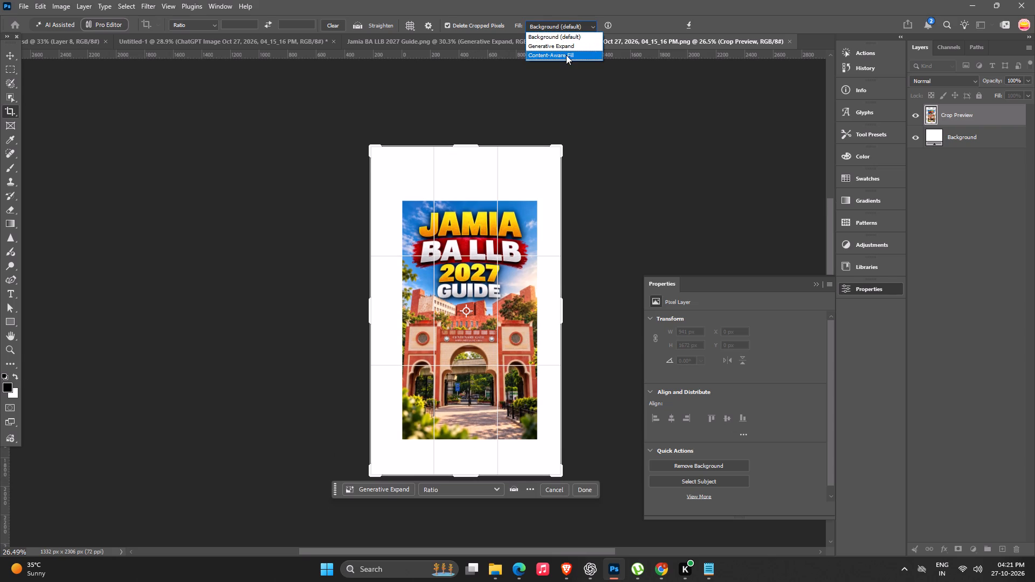
click(562, 46)
key(Return)
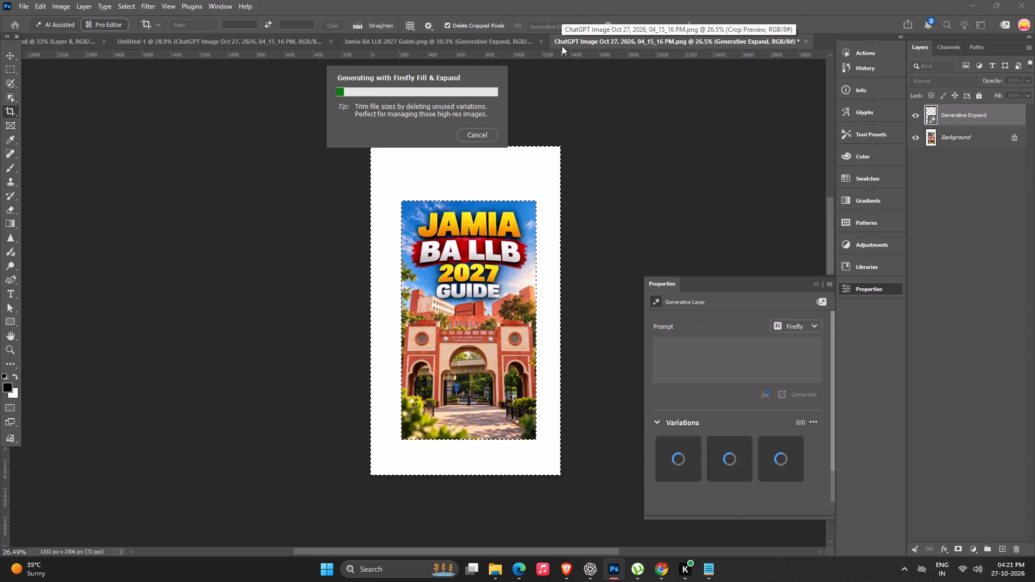
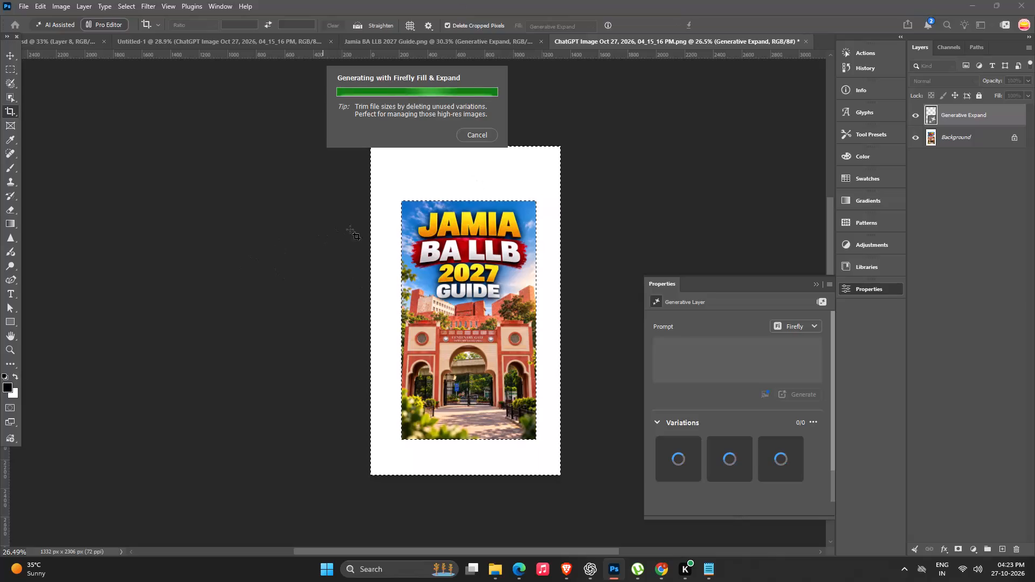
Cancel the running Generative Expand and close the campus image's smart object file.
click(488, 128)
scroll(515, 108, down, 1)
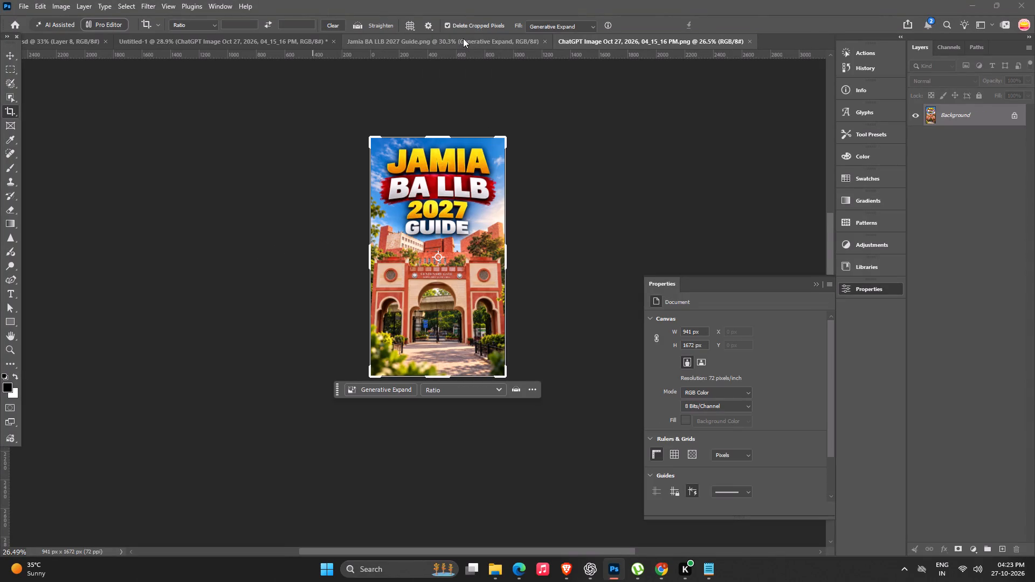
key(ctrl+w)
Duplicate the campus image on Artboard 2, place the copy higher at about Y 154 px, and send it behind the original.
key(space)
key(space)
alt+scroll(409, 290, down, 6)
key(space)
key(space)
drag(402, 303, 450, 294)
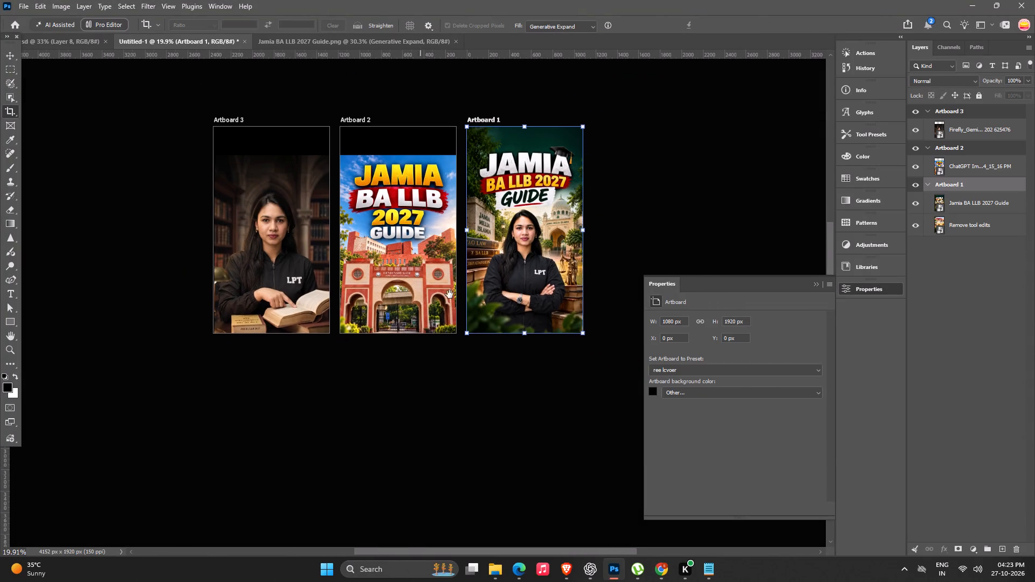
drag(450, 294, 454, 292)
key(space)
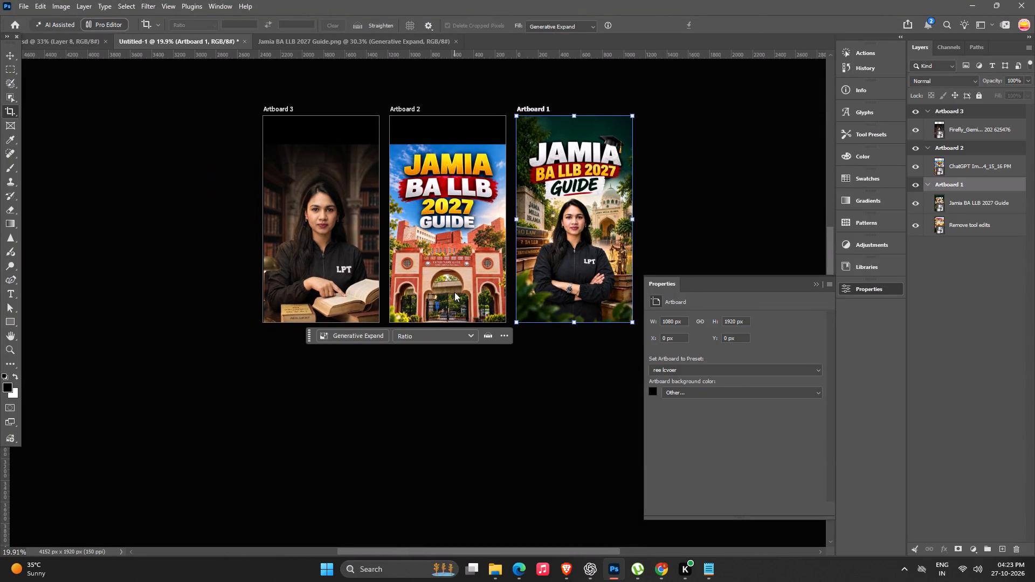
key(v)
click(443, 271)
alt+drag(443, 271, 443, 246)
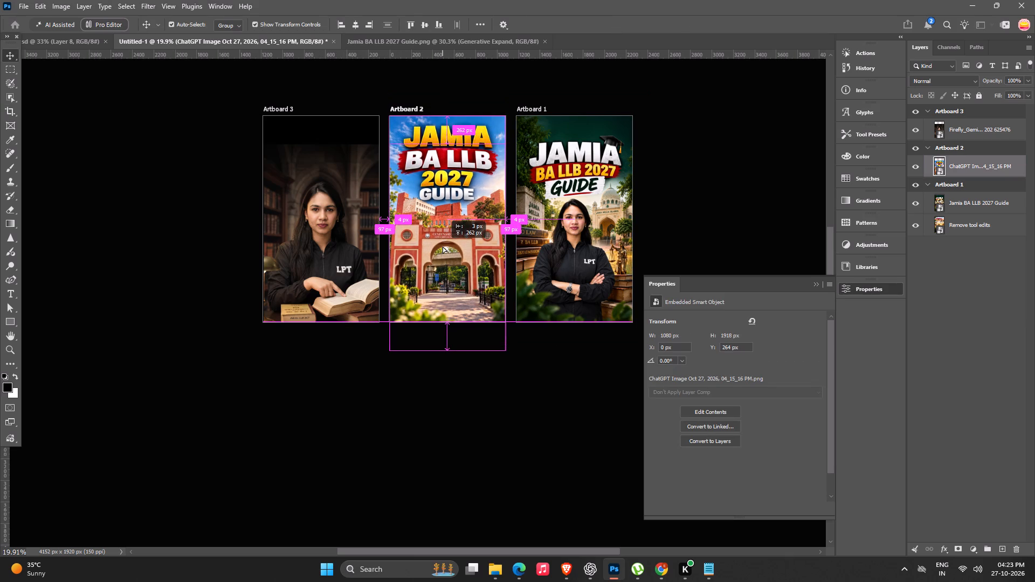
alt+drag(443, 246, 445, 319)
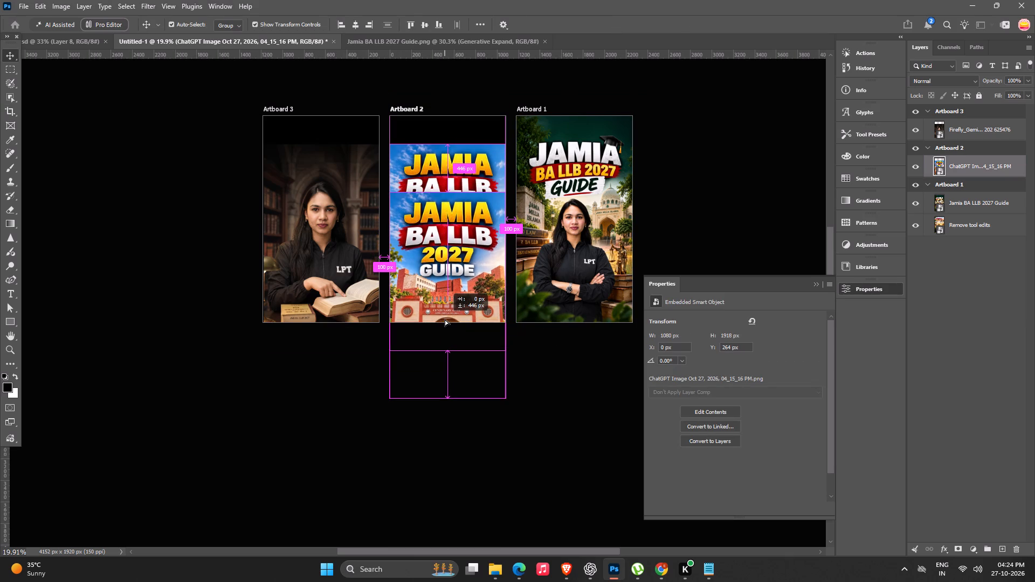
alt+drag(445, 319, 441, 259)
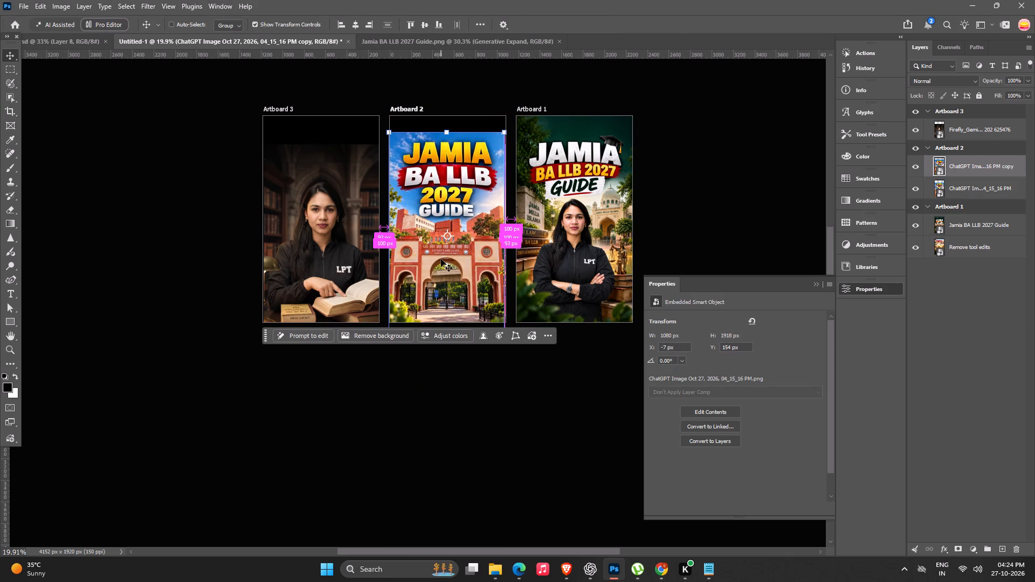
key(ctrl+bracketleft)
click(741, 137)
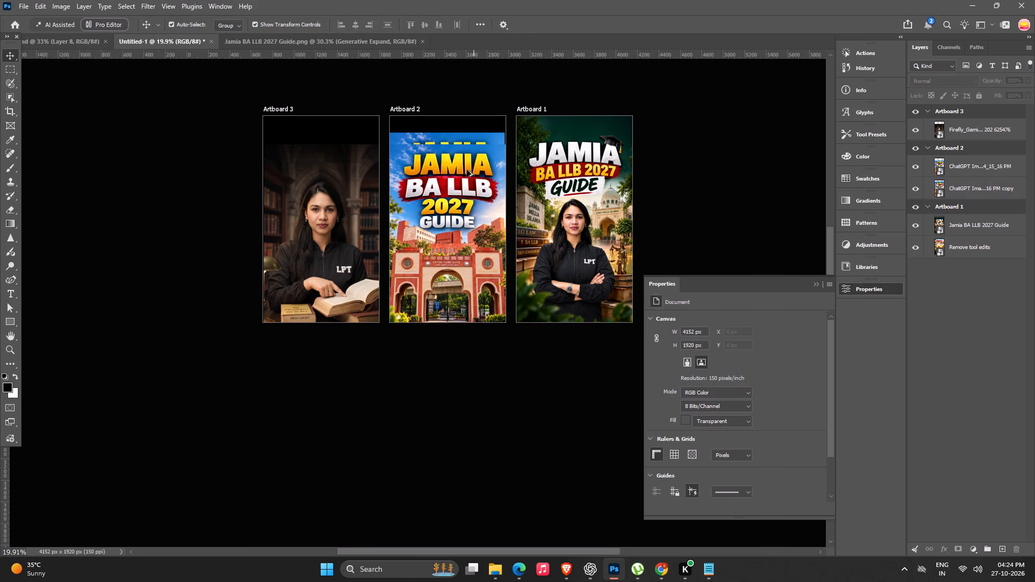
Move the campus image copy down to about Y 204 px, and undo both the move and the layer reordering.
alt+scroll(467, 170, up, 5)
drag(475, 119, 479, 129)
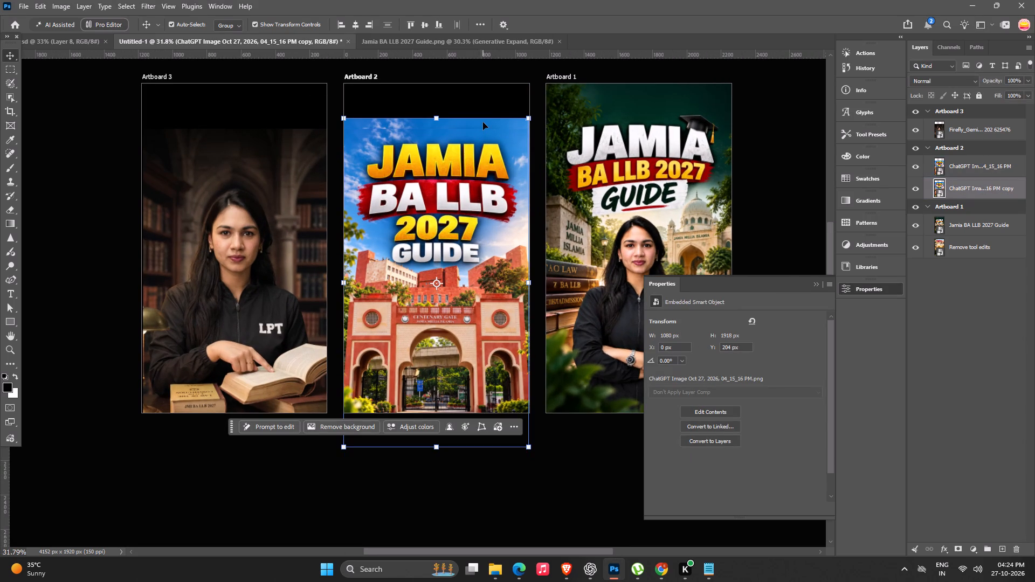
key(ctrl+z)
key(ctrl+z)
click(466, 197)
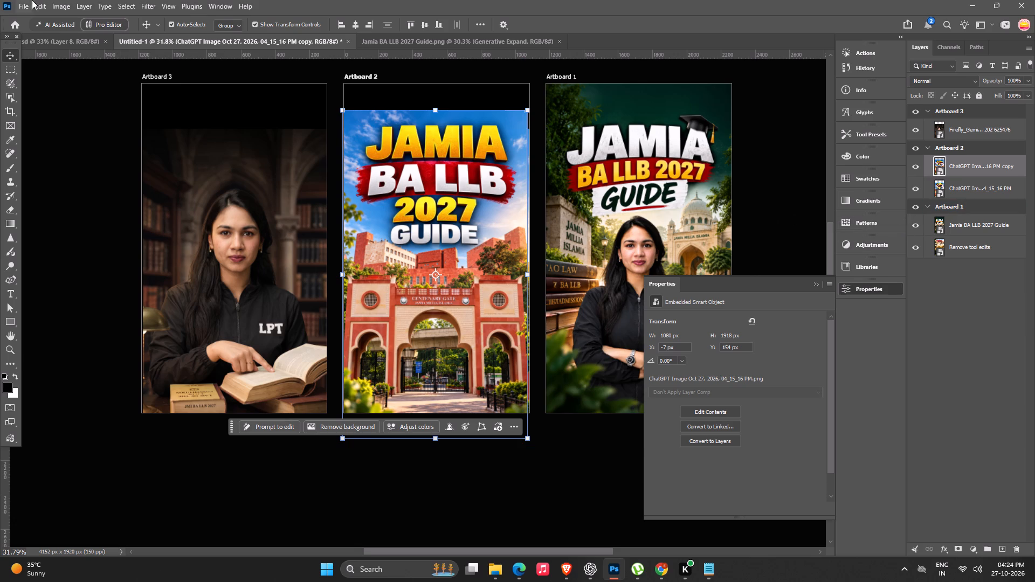
Delete Artboard 1 and Artboard 3 with their contents.
alt+scroll(495, 157, down, 6)
click(542, 106)
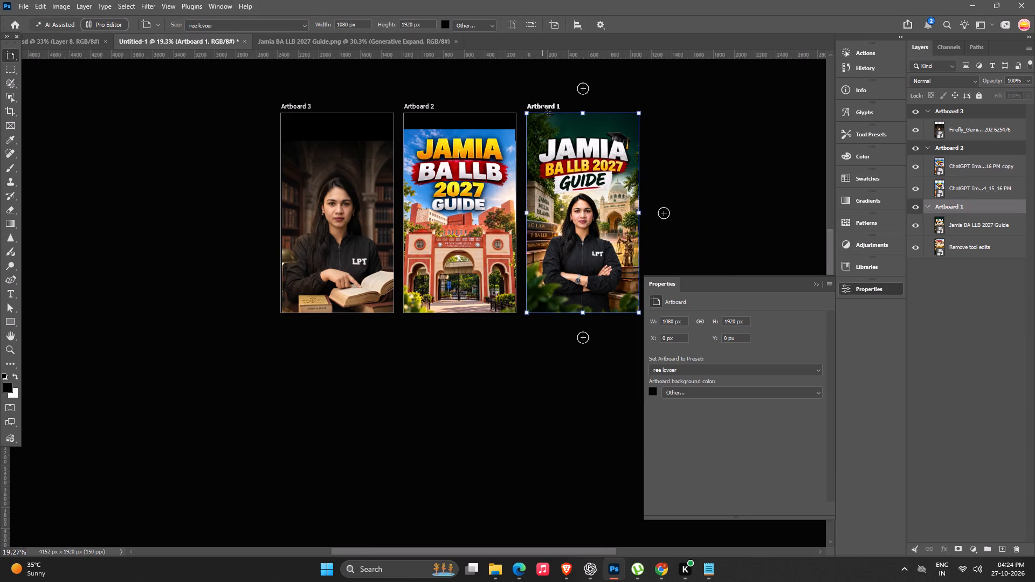
key(Delete)
click(298, 107)
key(Delete)
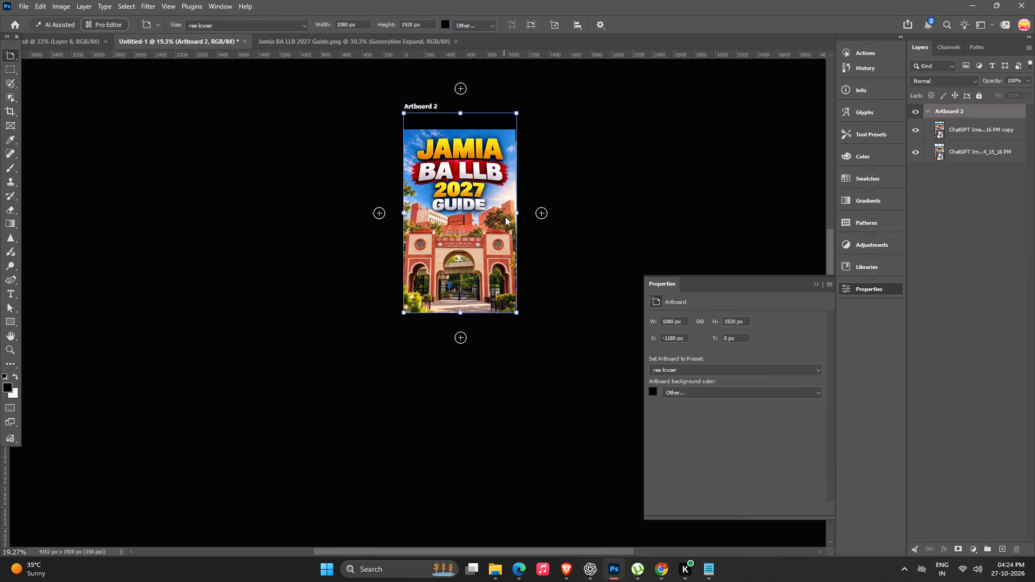
Delete the duplicate campus image layer from Artboard 2.
key(v)
click(702, 192)
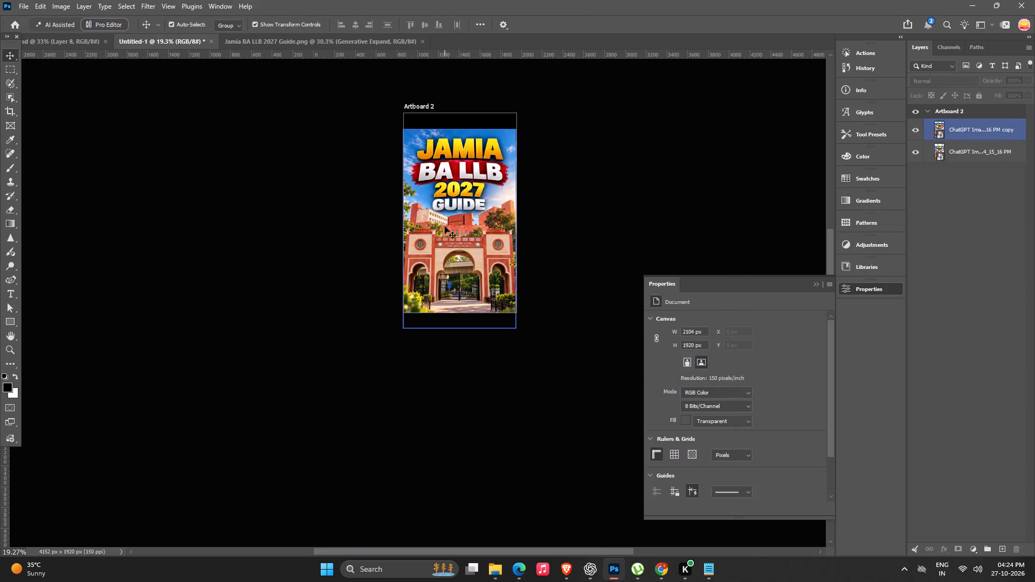
click(445, 226)
key(Delete)
Move the remaining campus image up to Y 0 px, aligned with the top edge of Artboard 2.
click(445, 226)
drag(461, 201, 458, 176)
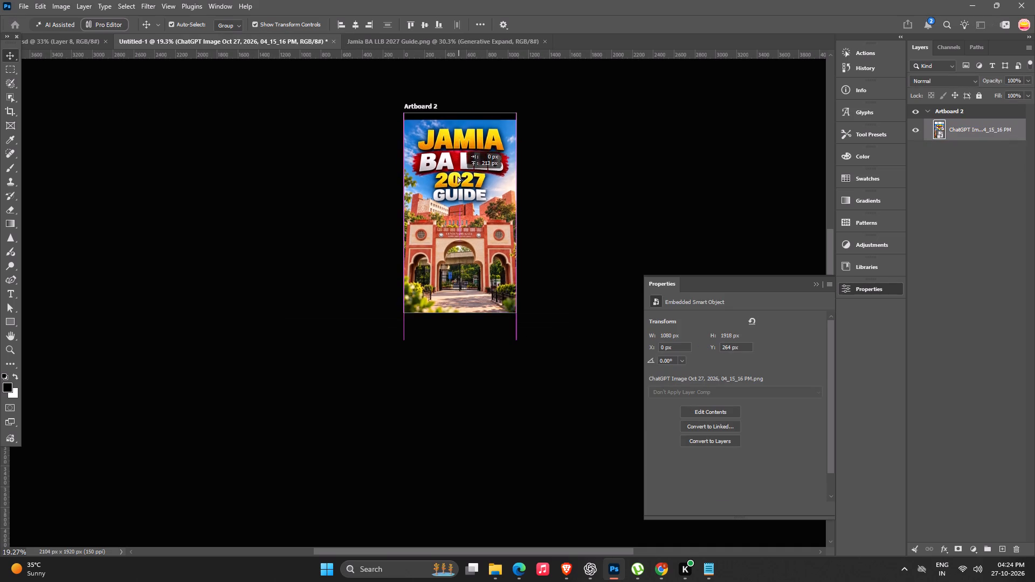
drag(458, 176, 461, 170)
click(653, 174)
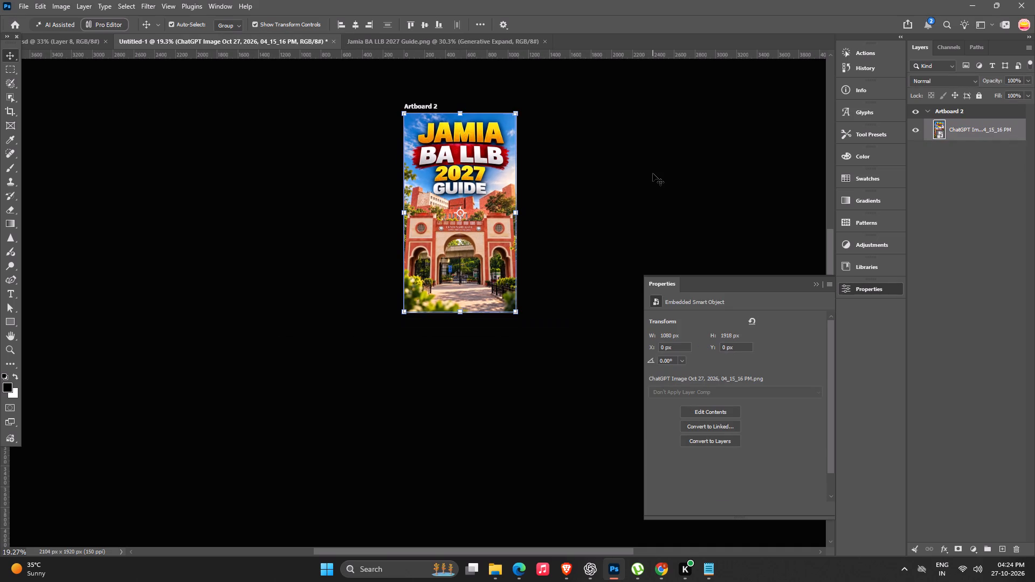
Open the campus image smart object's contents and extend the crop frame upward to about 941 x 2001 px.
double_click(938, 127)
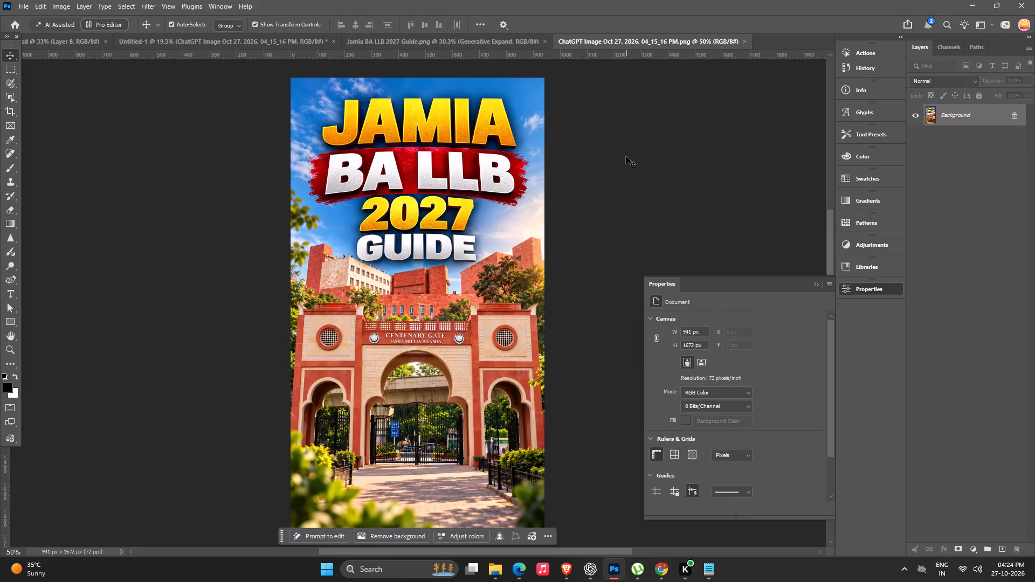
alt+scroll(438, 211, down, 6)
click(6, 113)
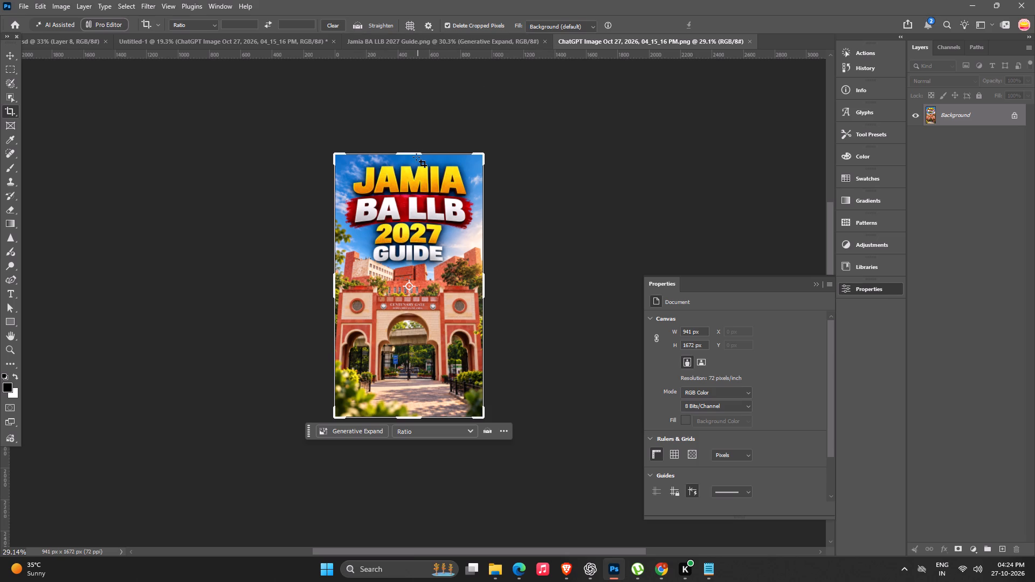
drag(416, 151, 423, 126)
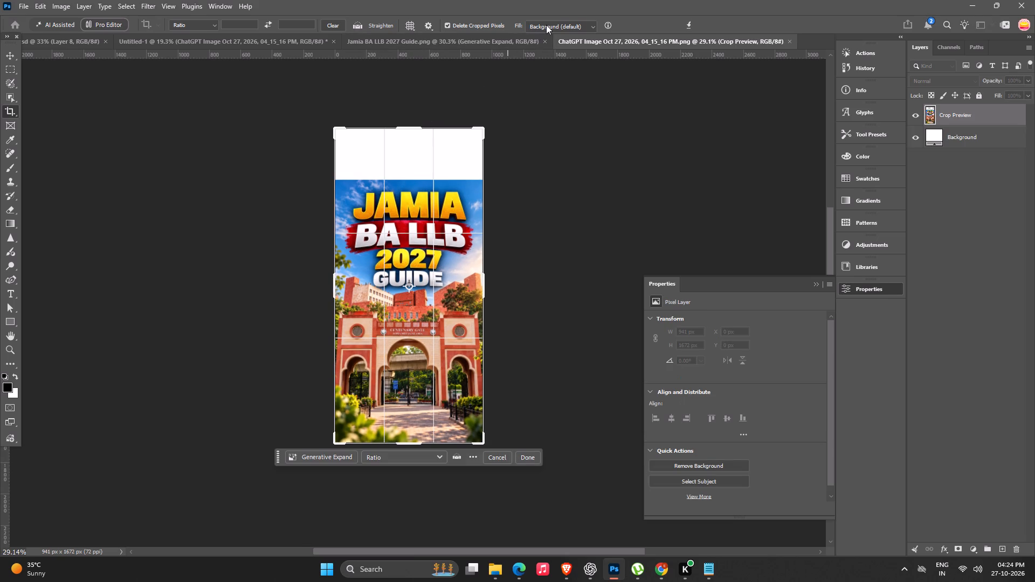
Swap the foreground and background colours and fill the extended area above the campus image using Generative Expand with the prompt "ad this".
click(16, 378)
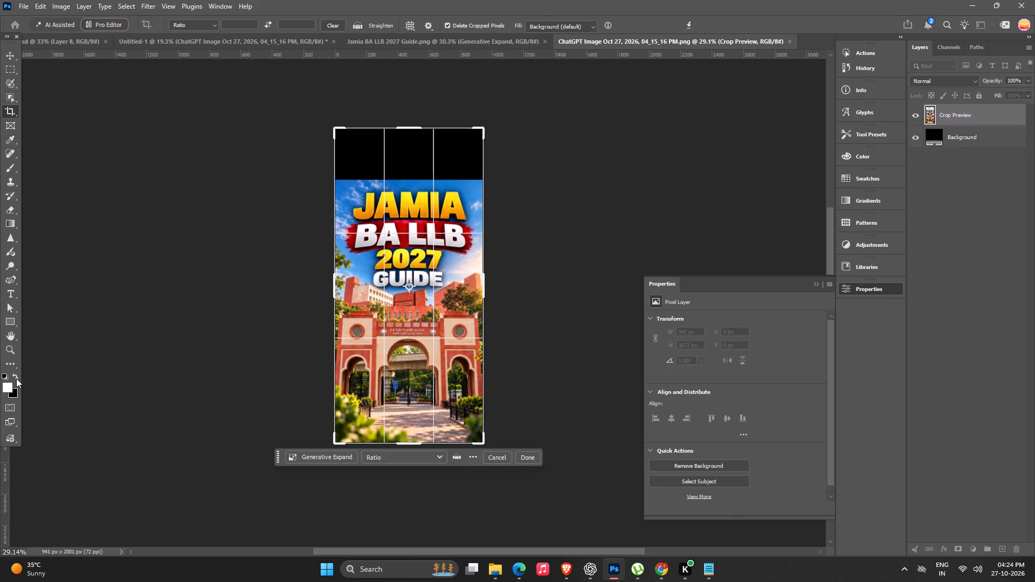
click(573, 26)
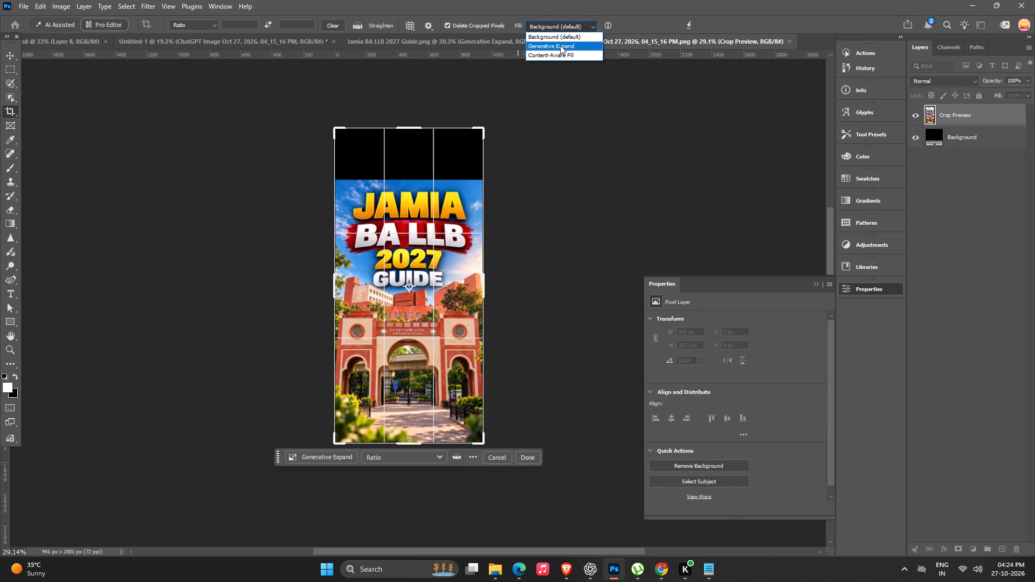
click(561, 46)
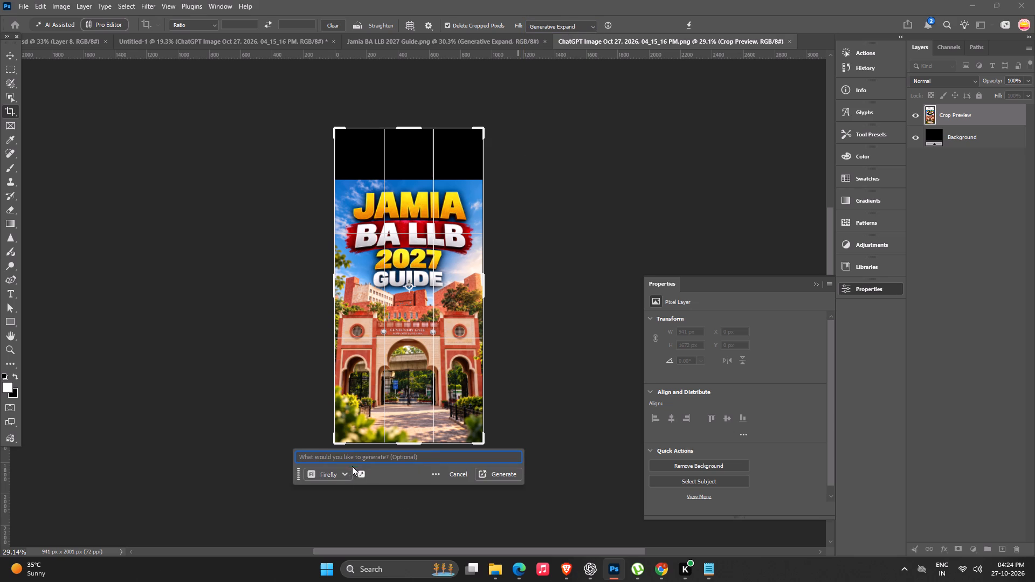
click(335, 458)
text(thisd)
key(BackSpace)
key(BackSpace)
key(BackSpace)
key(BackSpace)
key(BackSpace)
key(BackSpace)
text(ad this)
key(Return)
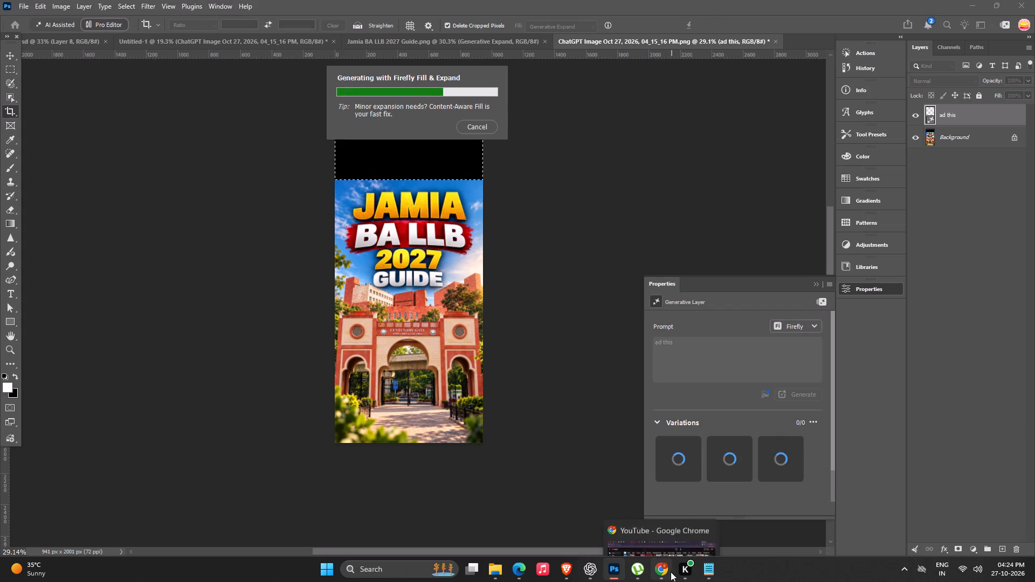
Switch to Chrome and review the 27th oct reel cover tasks in the LPT Design Sheet, including the LANDMARK CASE and RAHUL GANDHI rows.
click(662, 572)
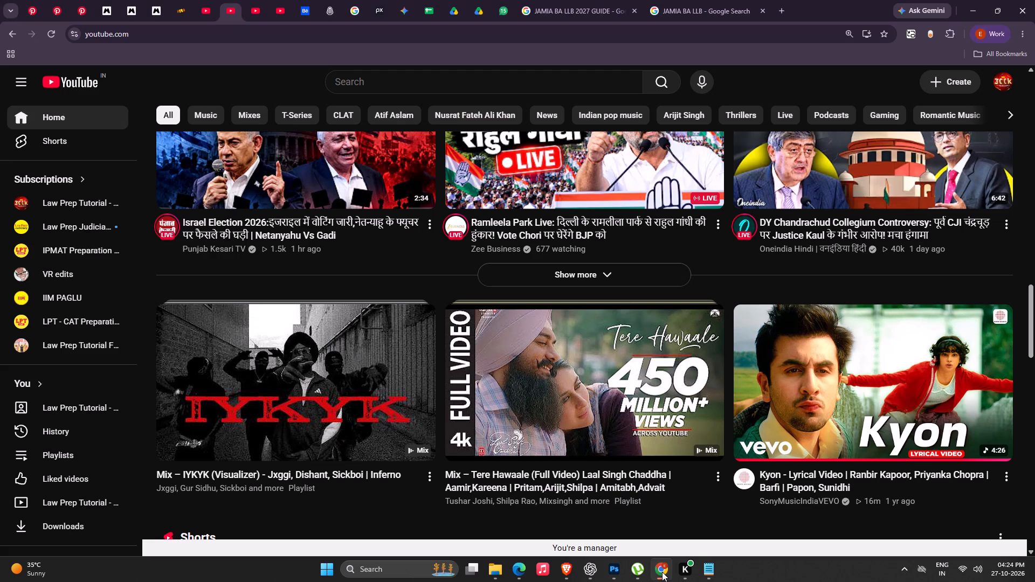
click(443, 1)
click(432, 0)
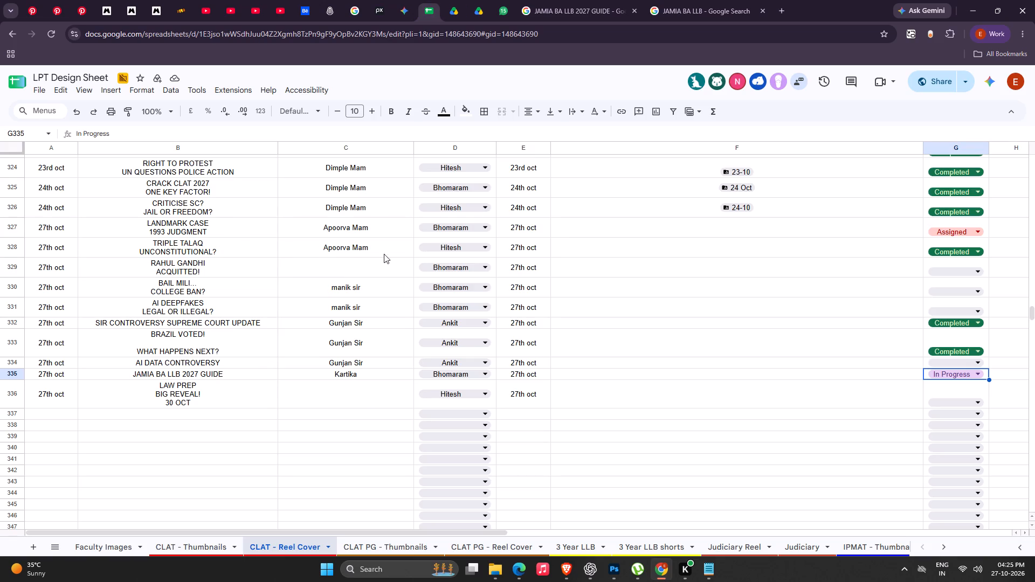
click(347, 228)
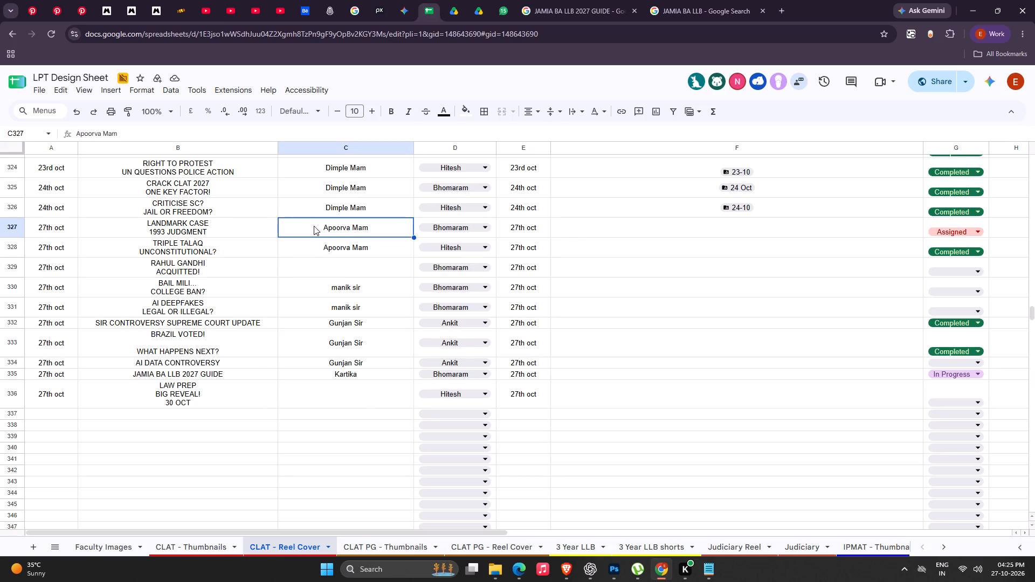
click(571, 237)
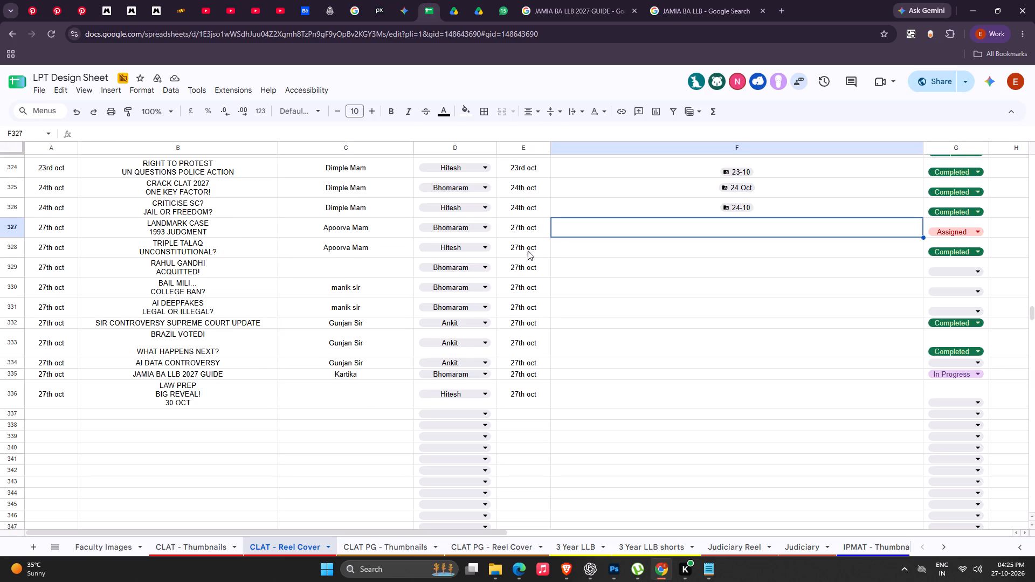
click(177, 263)
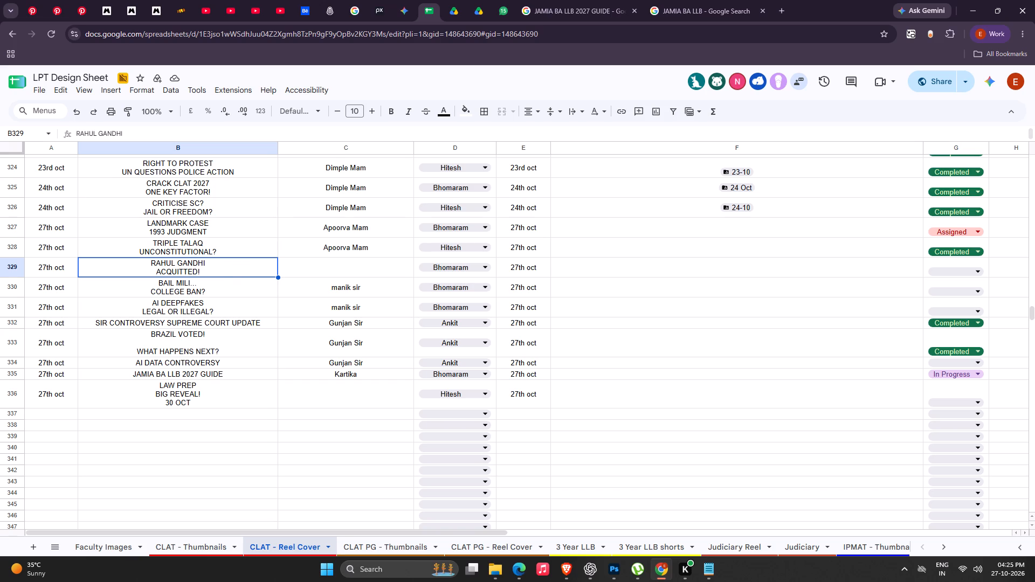
Return to Photoshop and cancel the running generative expand on the campus image.
key(alt+Tab)
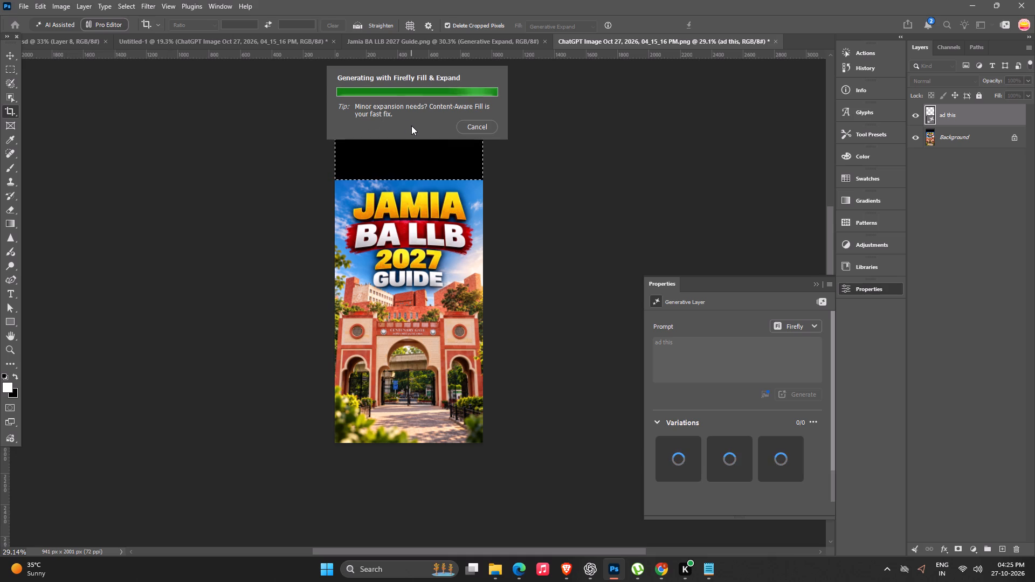
click(462, 129)
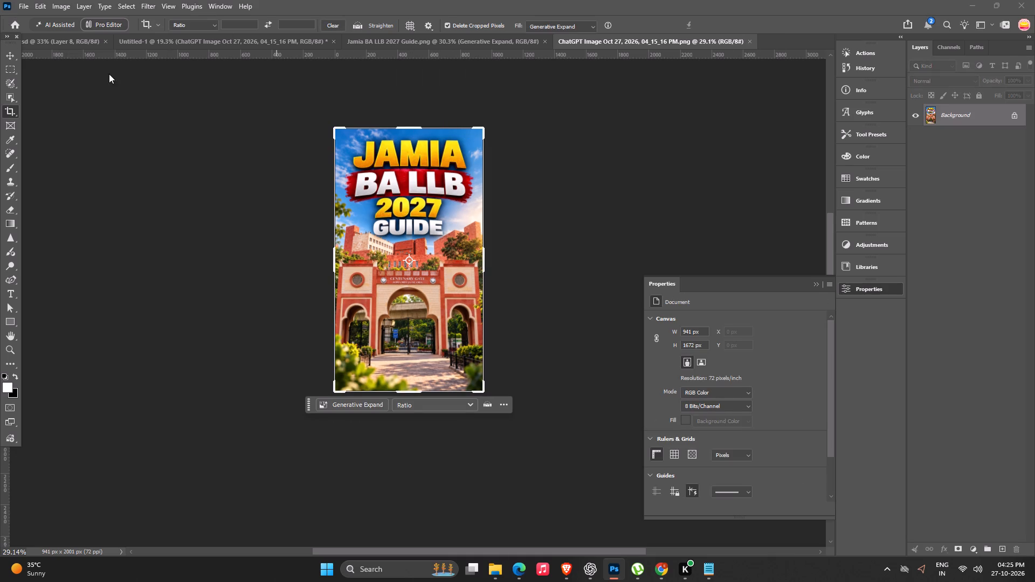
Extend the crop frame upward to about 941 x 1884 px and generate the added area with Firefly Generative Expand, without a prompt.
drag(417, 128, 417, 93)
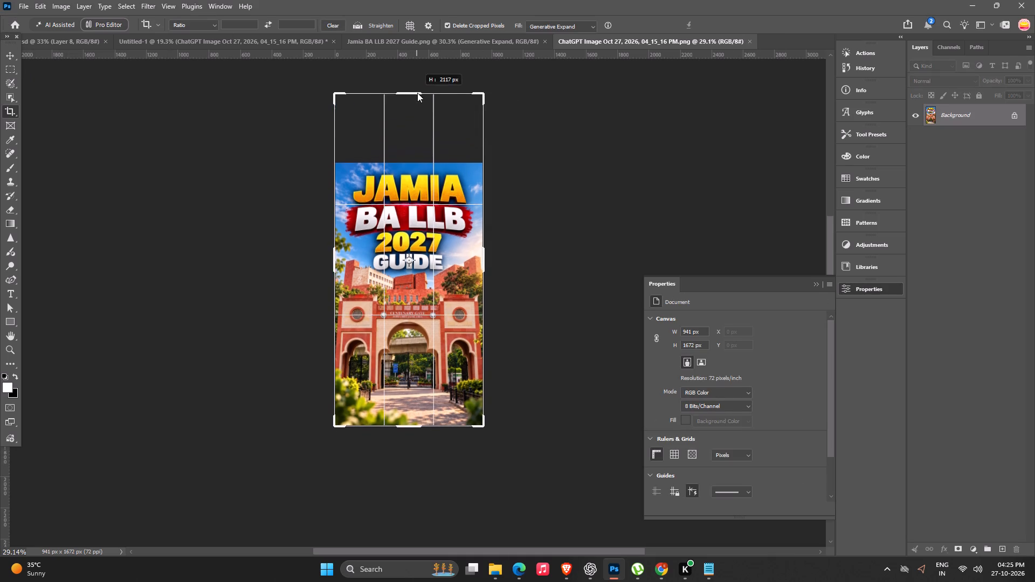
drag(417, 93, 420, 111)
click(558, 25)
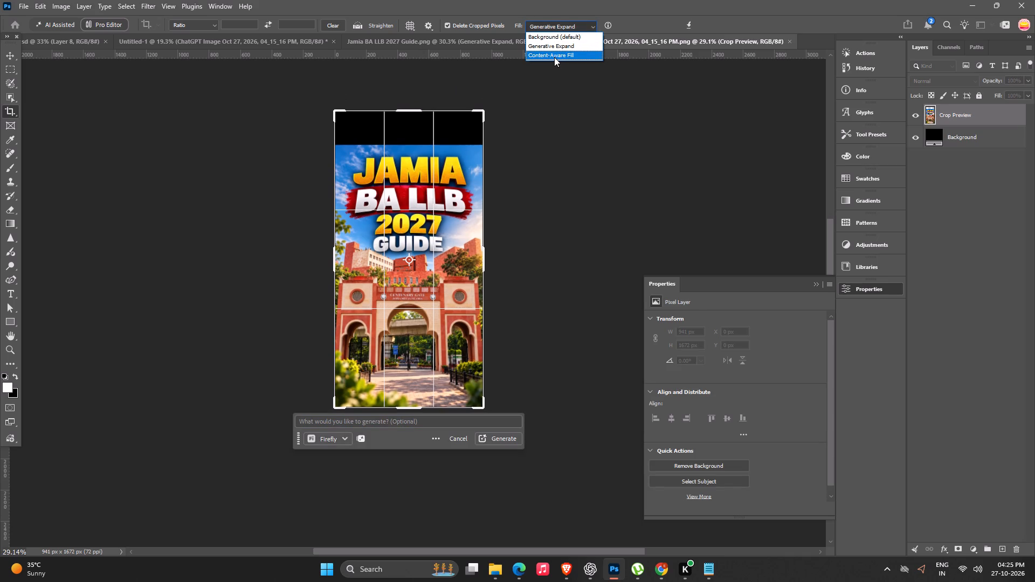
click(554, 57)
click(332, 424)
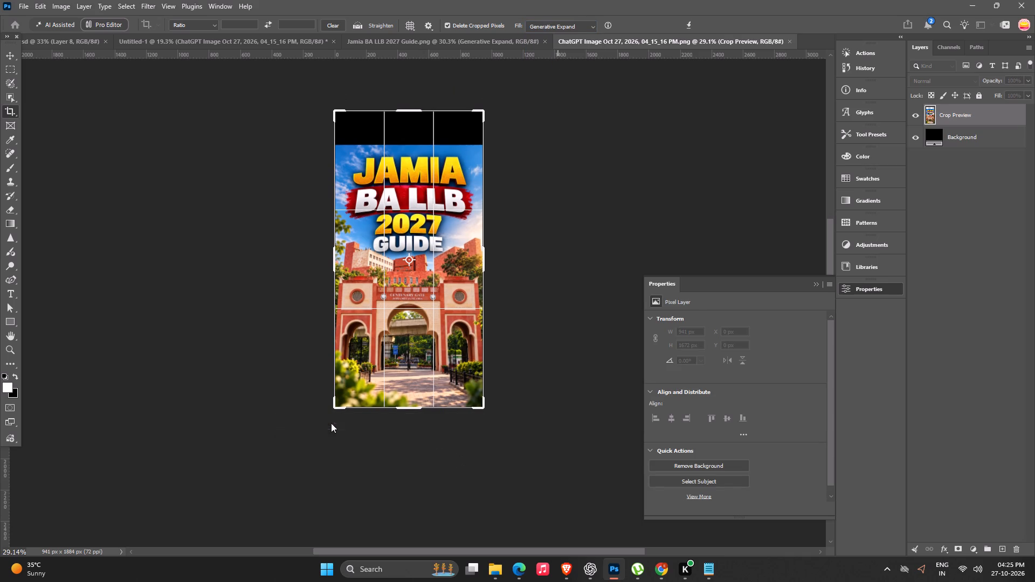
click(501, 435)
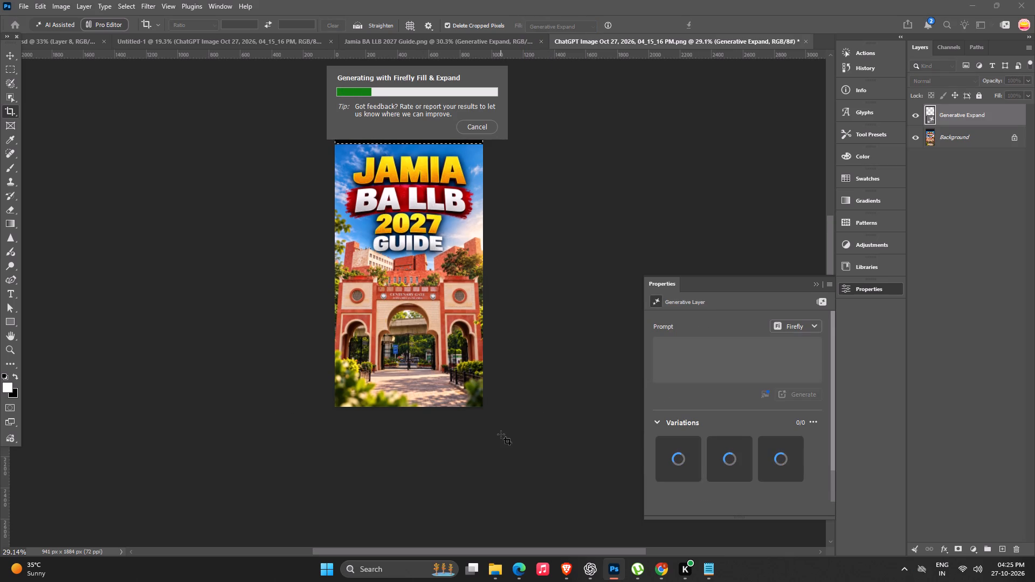
key(alt+Tab)
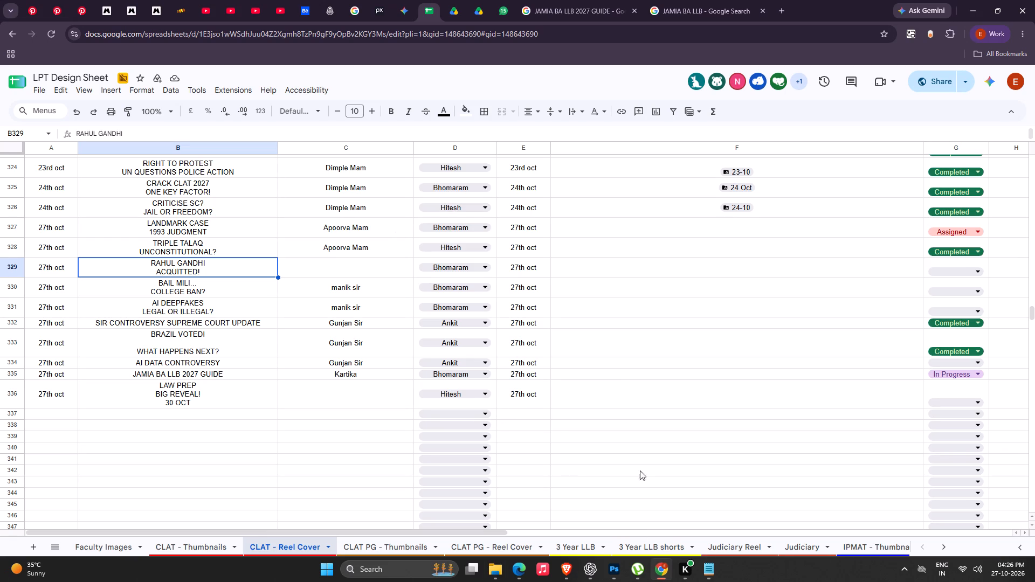
click(607, 569)
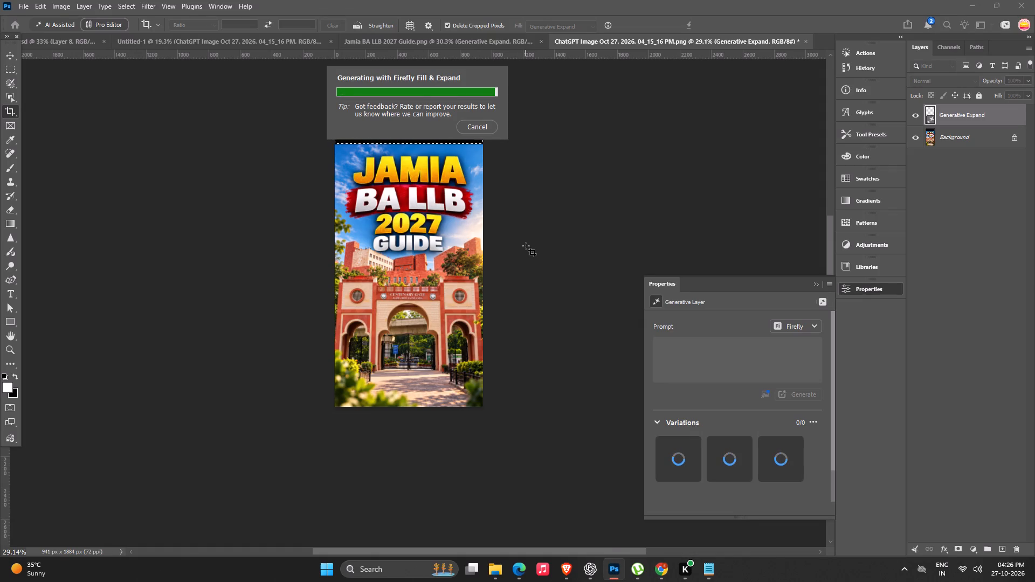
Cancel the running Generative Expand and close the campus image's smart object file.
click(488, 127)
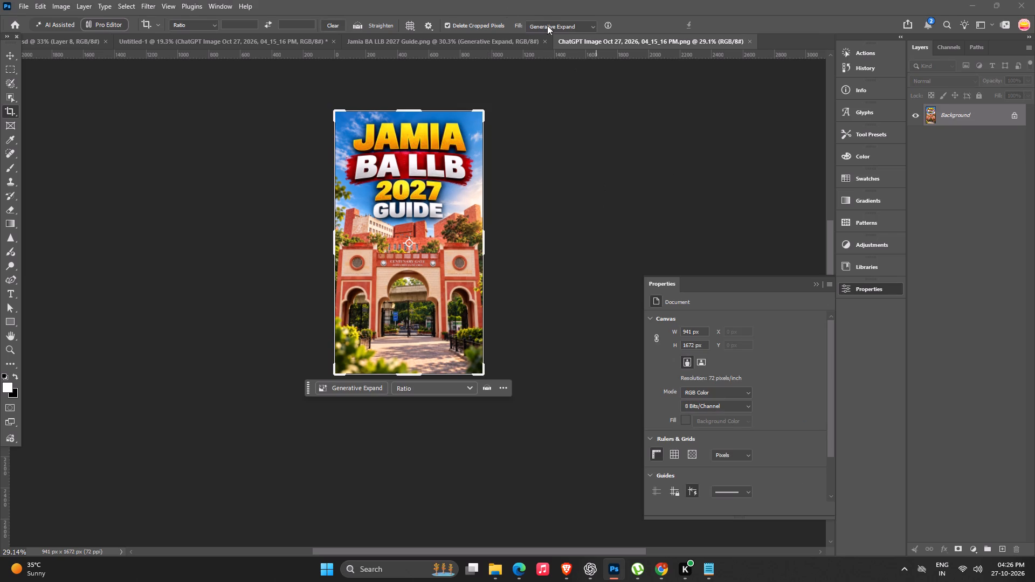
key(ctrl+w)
Move the campus image down on Artboard 2, leaving an empty area at the top of the artboard.
key(space)
key(space)
key(space)
key(space)
drag(431, 180, 383, 207)
click(8, 57)
click(199, 212)
key(space)
key(space)
key(space)
key(space)
key(space)
key(space)
key(space)
drag(591, 350, 594, 380)
click(370, 305)
alt+scroll(413, 303, up, 5)
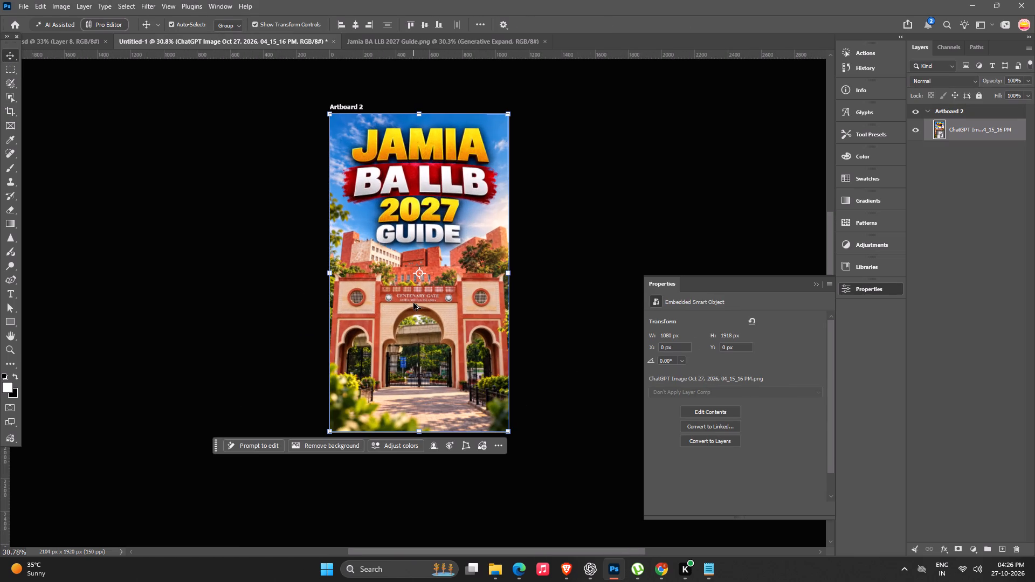
key(space)
drag(413, 303, 443, 295)
drag(454, 329, 454, 393)
Stack three duplicates of the campus image, each staggered higher on Artboard 2, with the topmost at about Y 2 px.
alt+drag(469, 347, 469, 327)
alt+drag(482, 332, 483, 314)
alt+drag(486, 333, 487, 314)
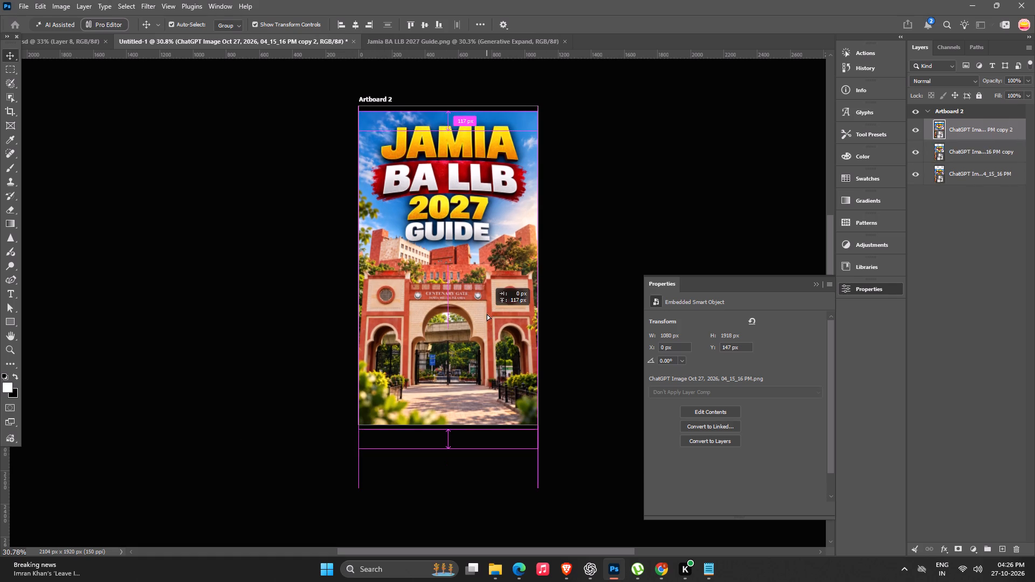
alt+drag(487, 314, 487, 309)
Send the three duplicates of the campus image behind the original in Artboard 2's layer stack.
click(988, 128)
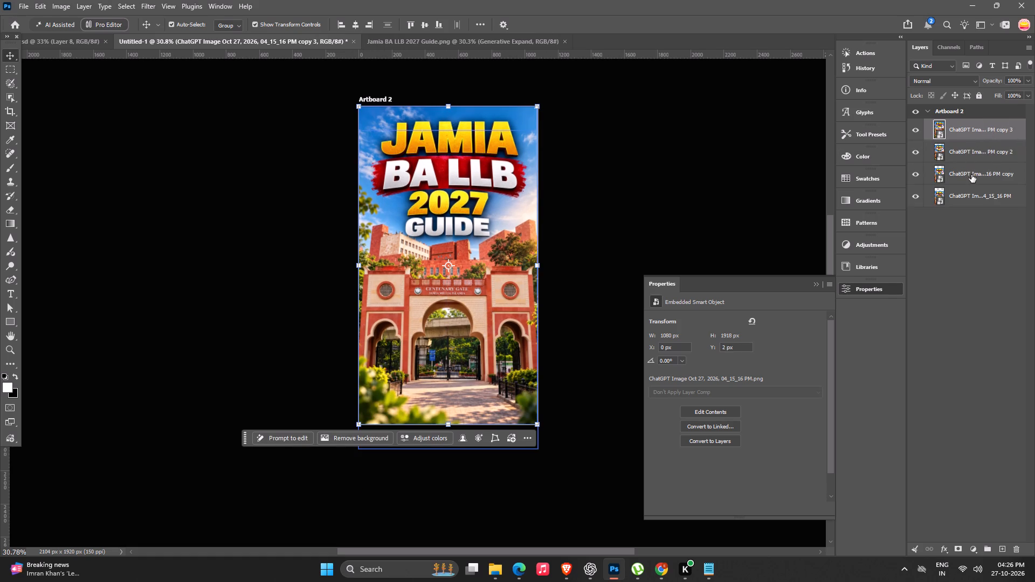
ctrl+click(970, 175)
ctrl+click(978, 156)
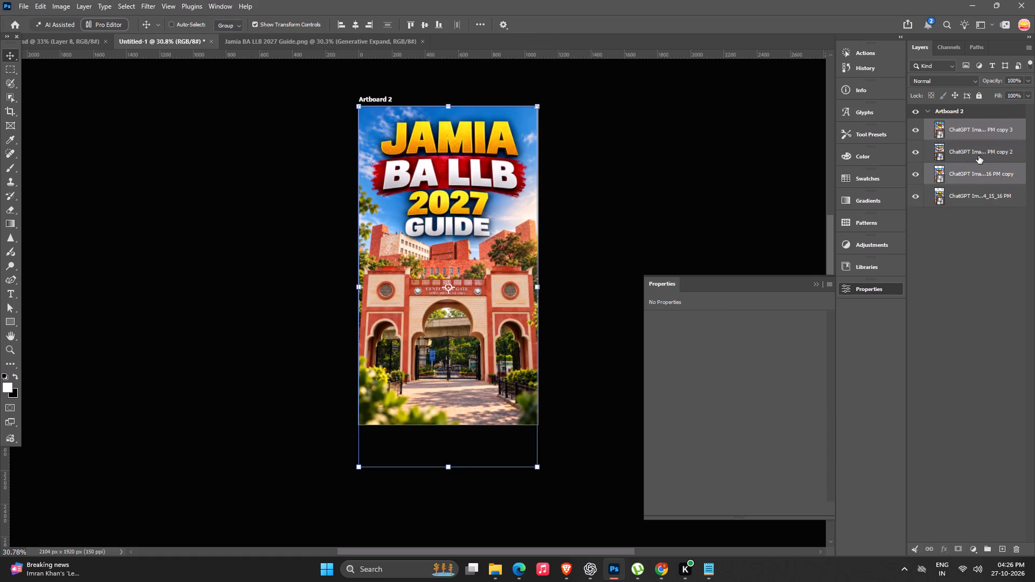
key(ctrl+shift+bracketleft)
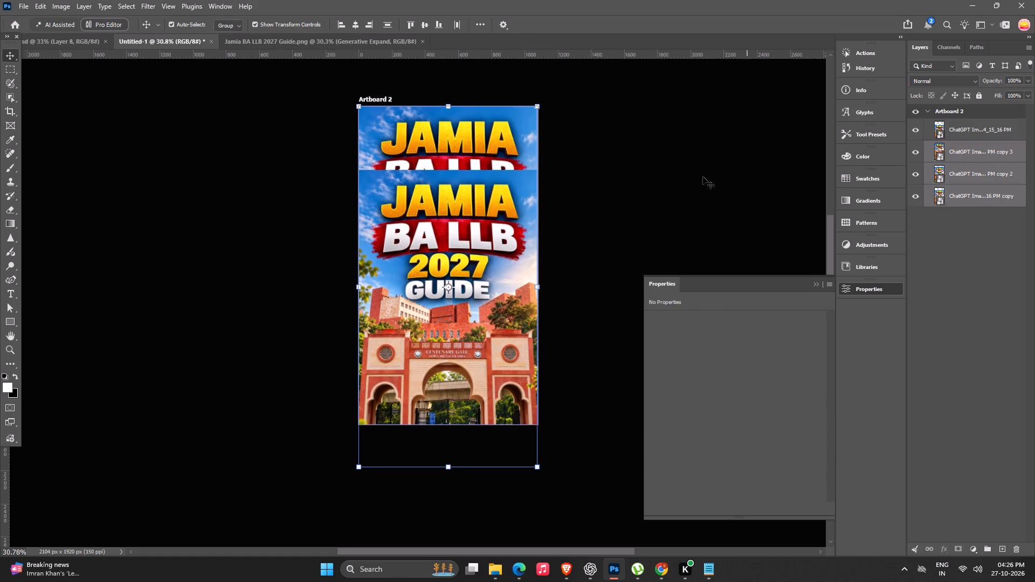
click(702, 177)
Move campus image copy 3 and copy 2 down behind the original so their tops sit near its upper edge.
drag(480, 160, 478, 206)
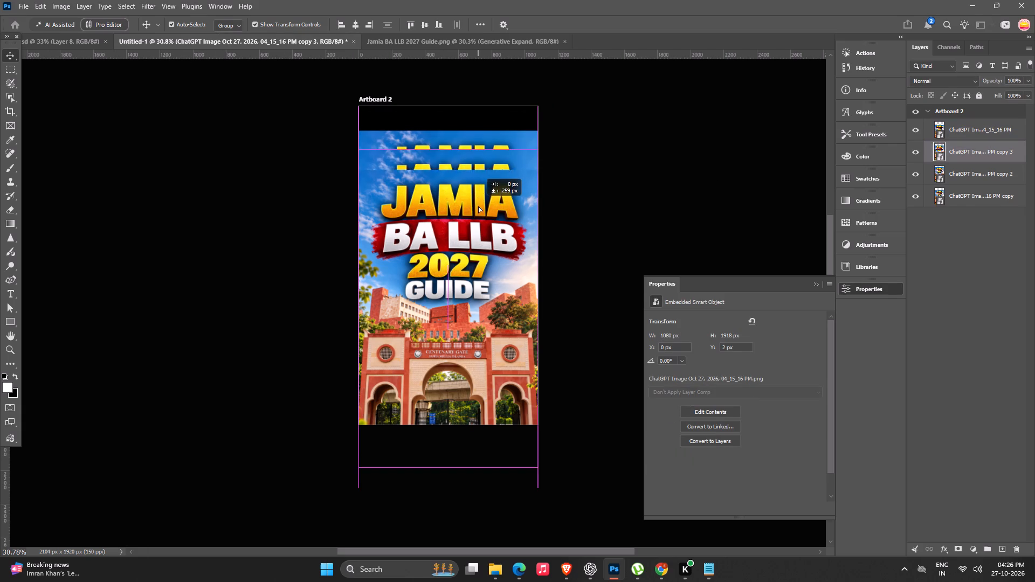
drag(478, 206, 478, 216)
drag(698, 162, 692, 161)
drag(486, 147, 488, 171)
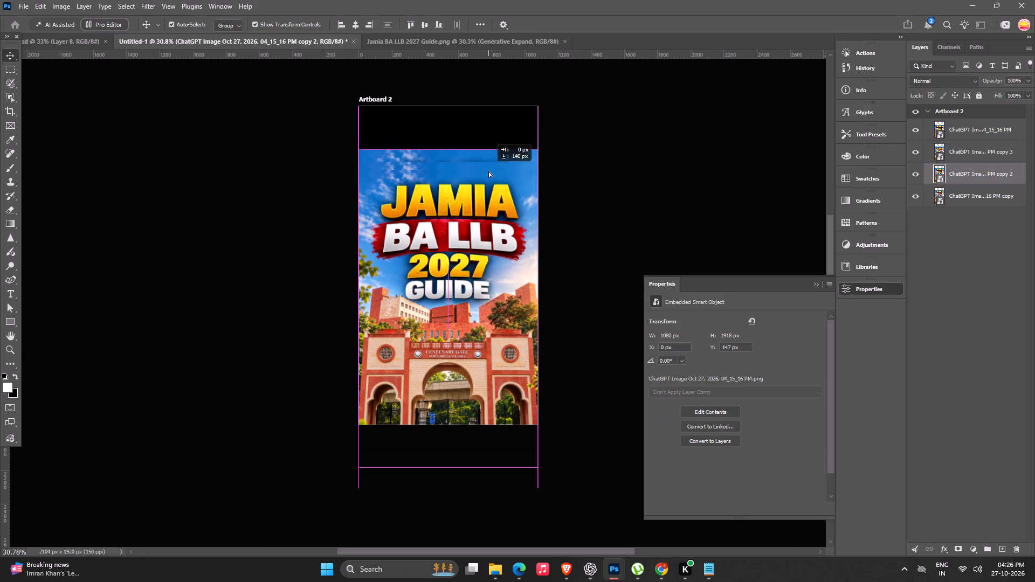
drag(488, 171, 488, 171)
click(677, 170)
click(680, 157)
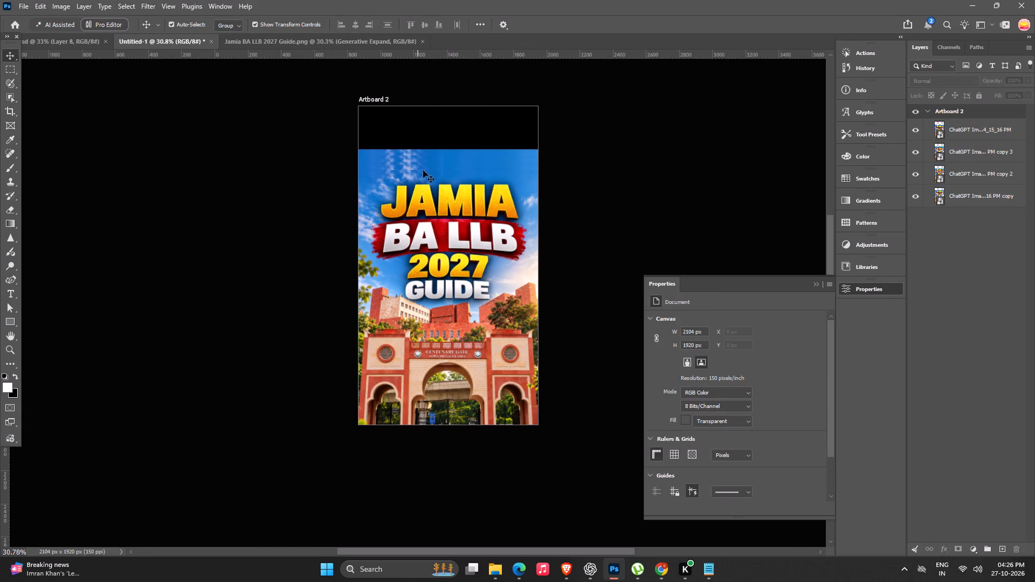
Delete the original campus image, copy 3 and copy 2, keeping only the first duplicate on Artboard 2.
click(470, 153)
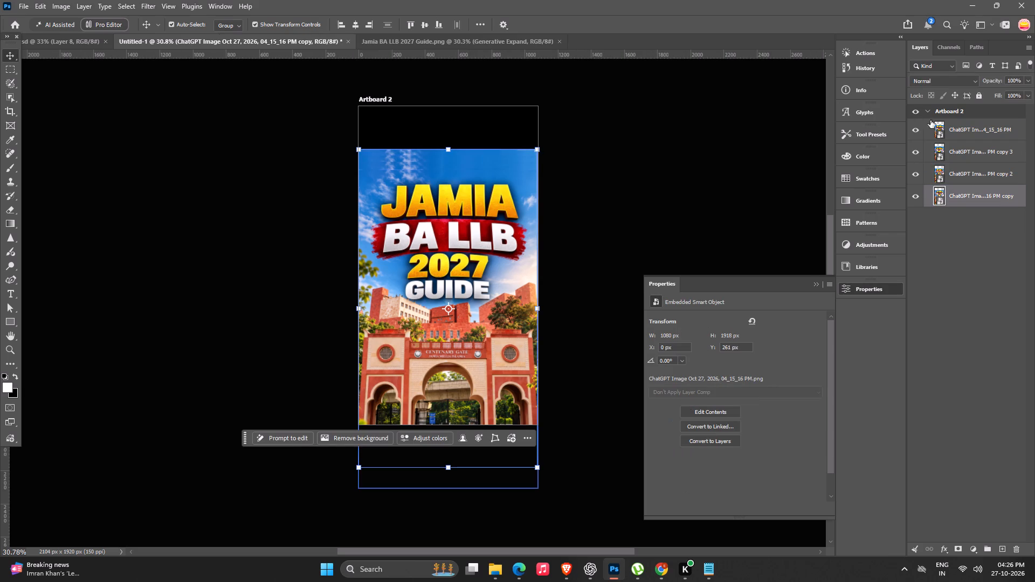
click(968, 123)
shift+click(963, 184)
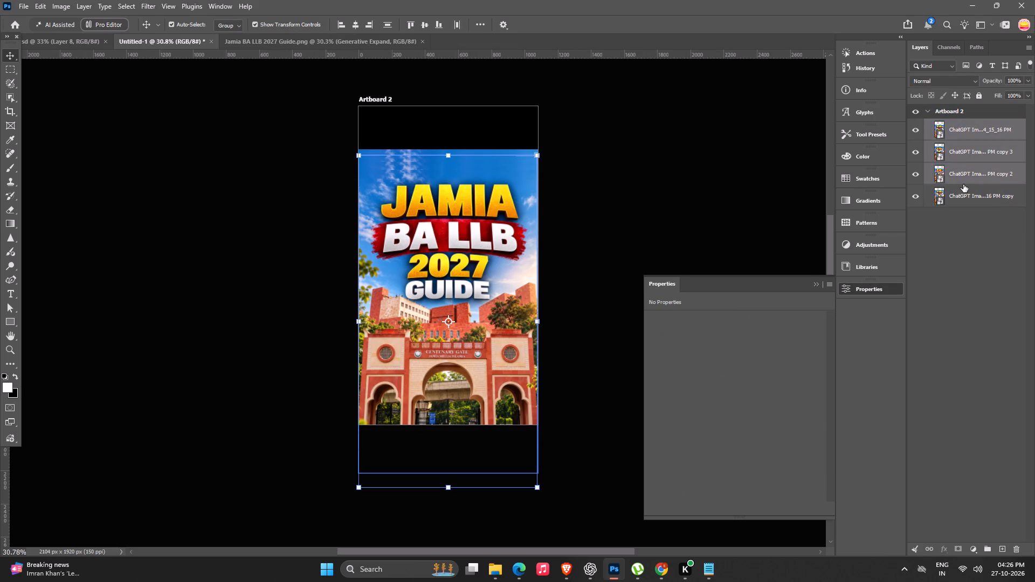
key(Delete)
Select the empty 1080 px wide strip above the campus image and run Generative Fill on it without a prompt.
click(441, 214)
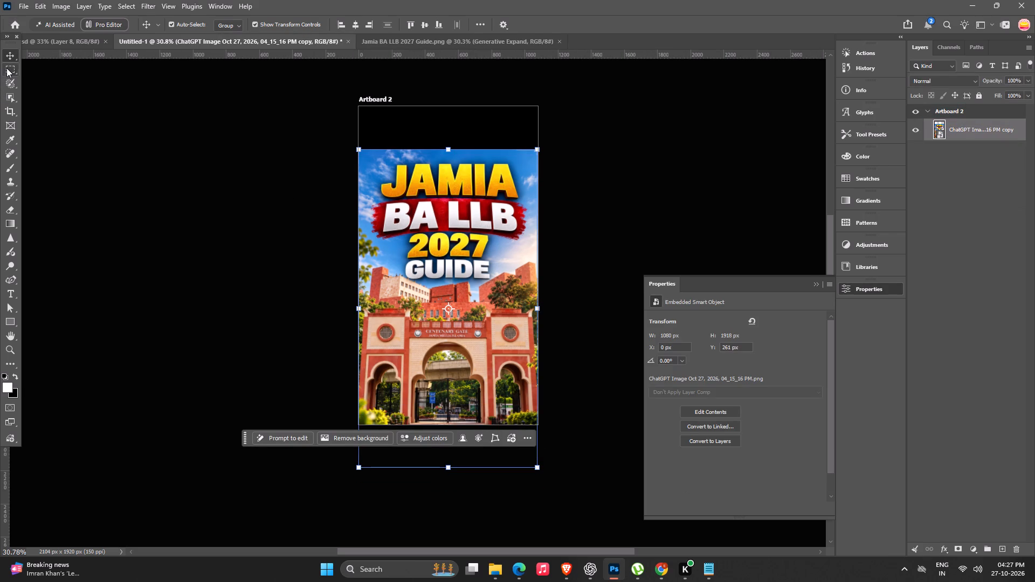
click(6, 68)
drag(353, 101, 553, 147)
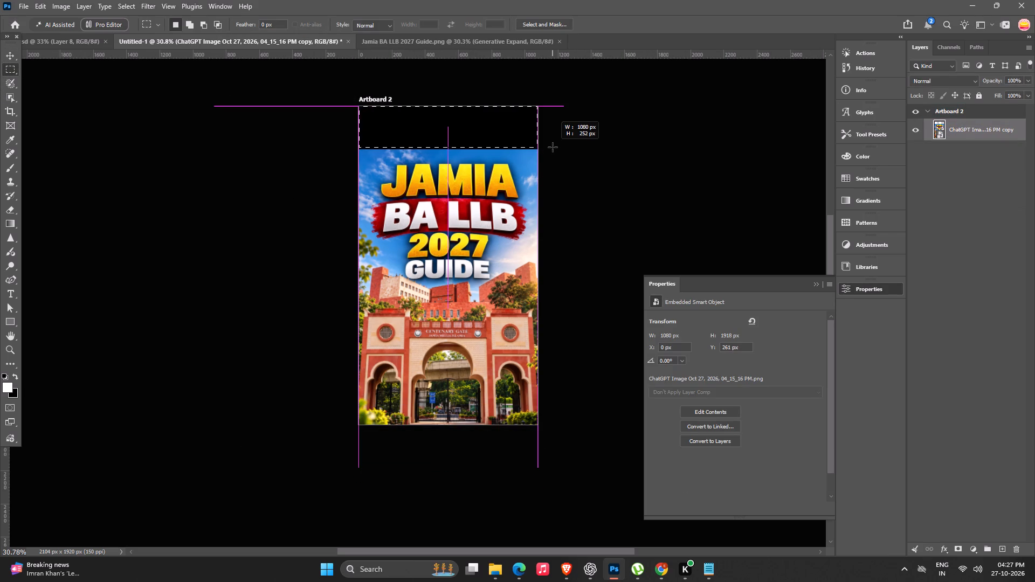
drag(553, 147, 555, 150)
click(384, 161)
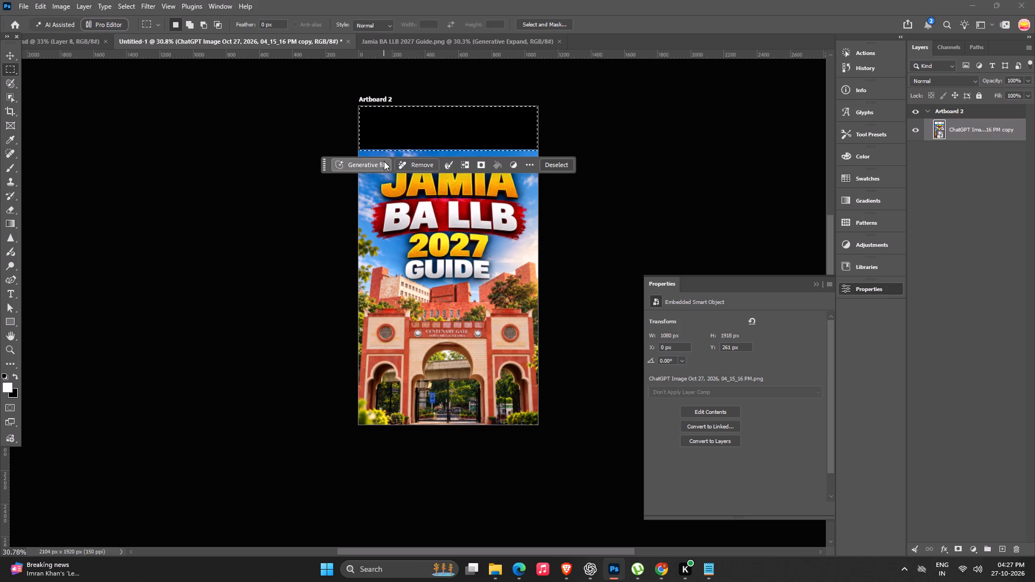
click(541, 184)
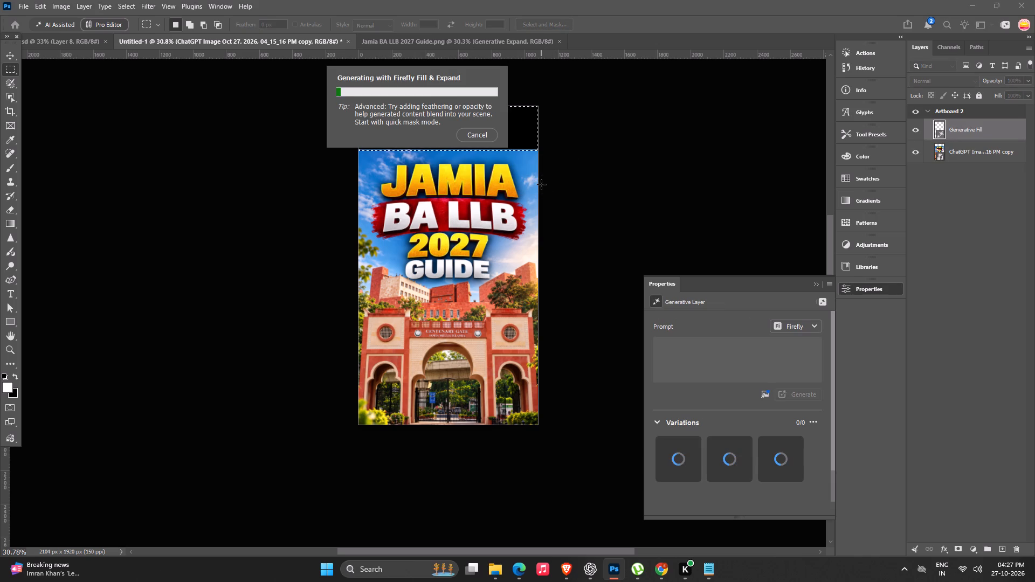
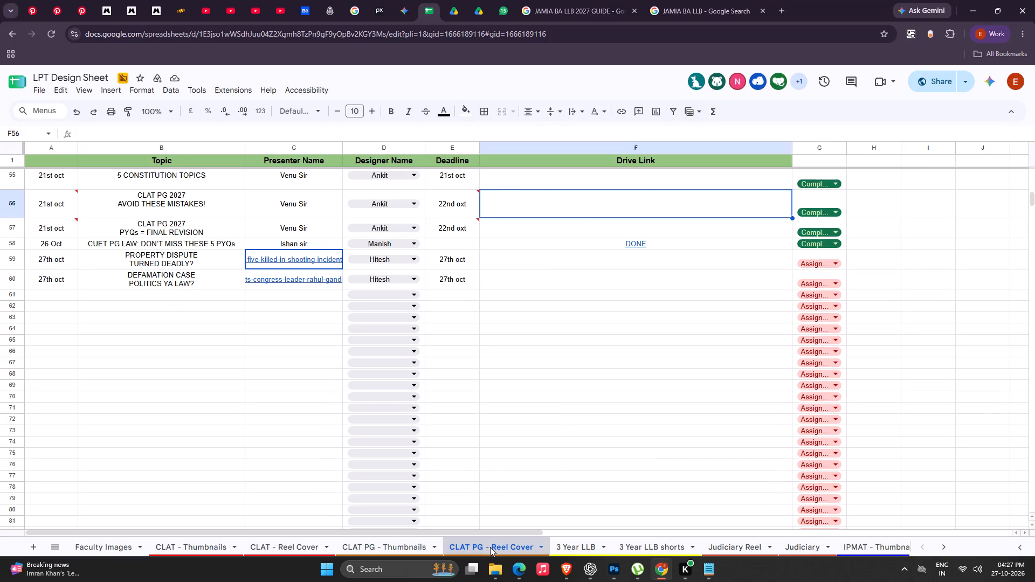
Look through the LPT Design Sheet's 3 Year LLB, Judiciary and CLAT sheets for the next assigned design, ending at CLAT - Thumbnails.
click(574, 548)
click(644, 545)
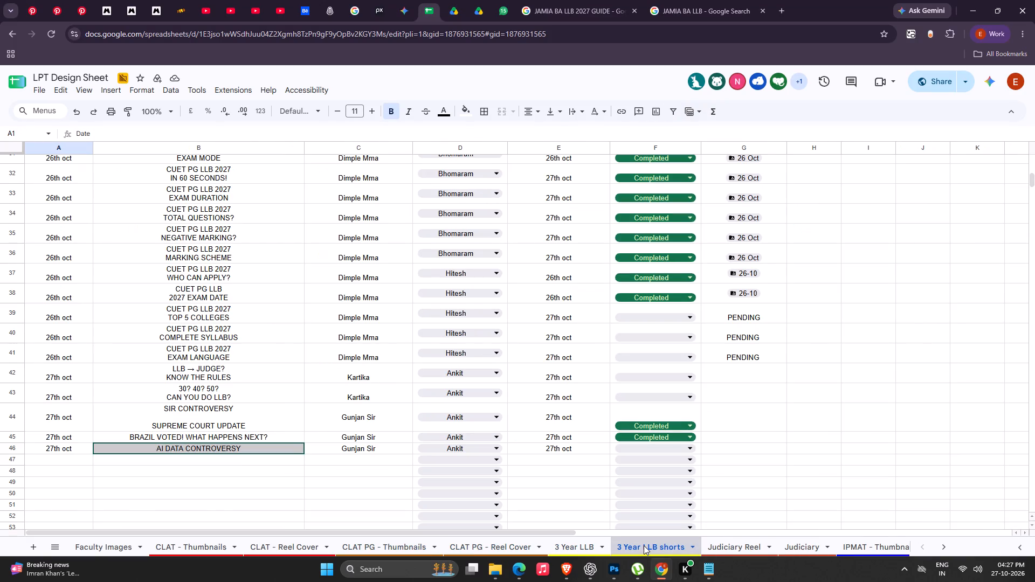
click(712, 542)
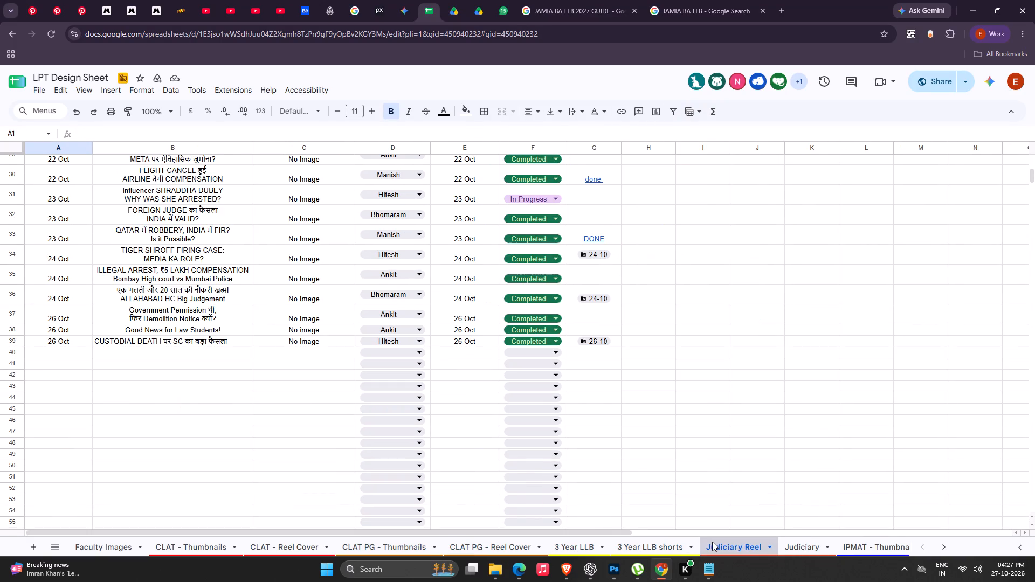
click(810, 551)
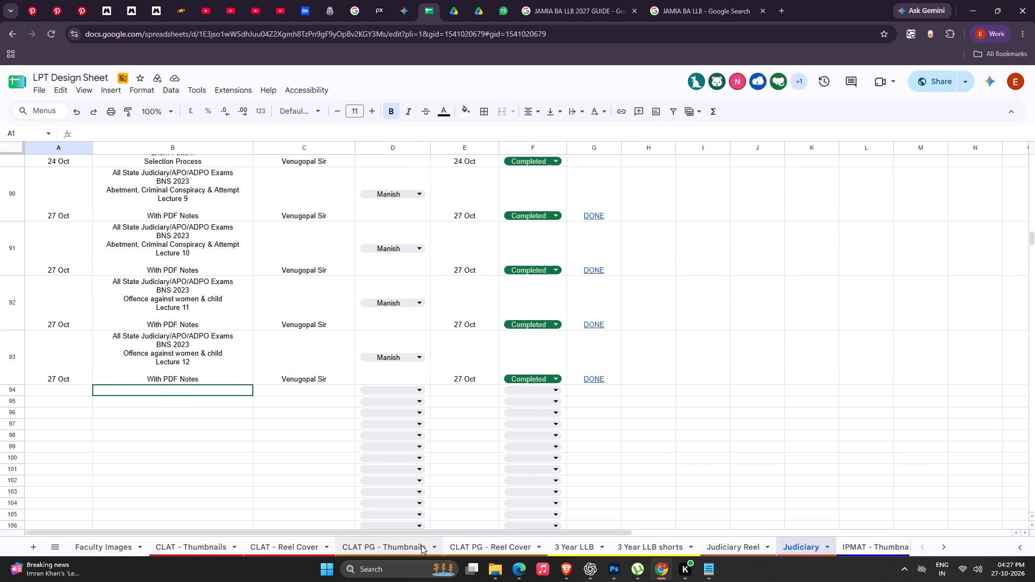
click(389, 544)
click(242, 543)
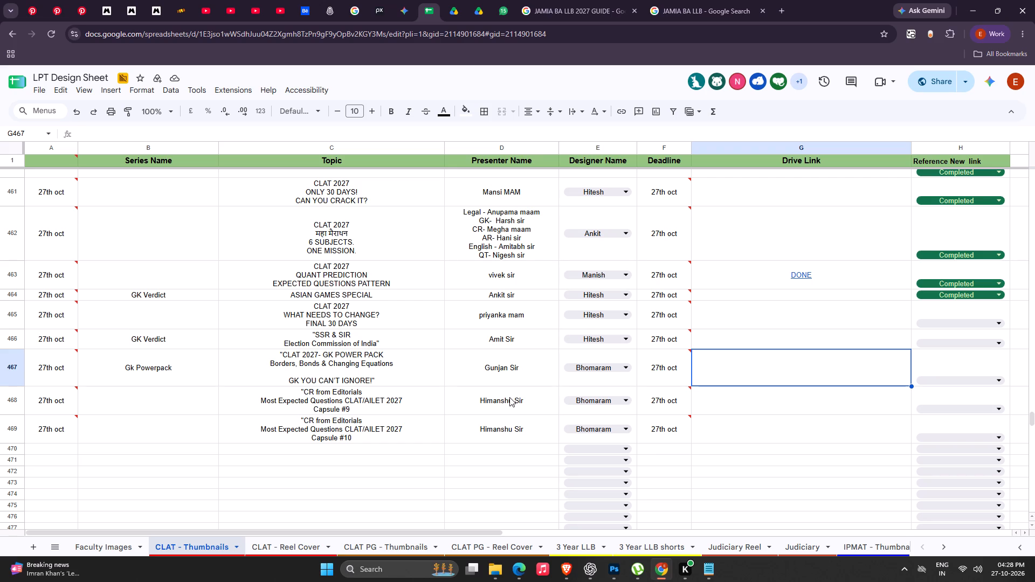
Search the Downloads folder in File Explorer for cr and look through the matches.
click(495, 563)
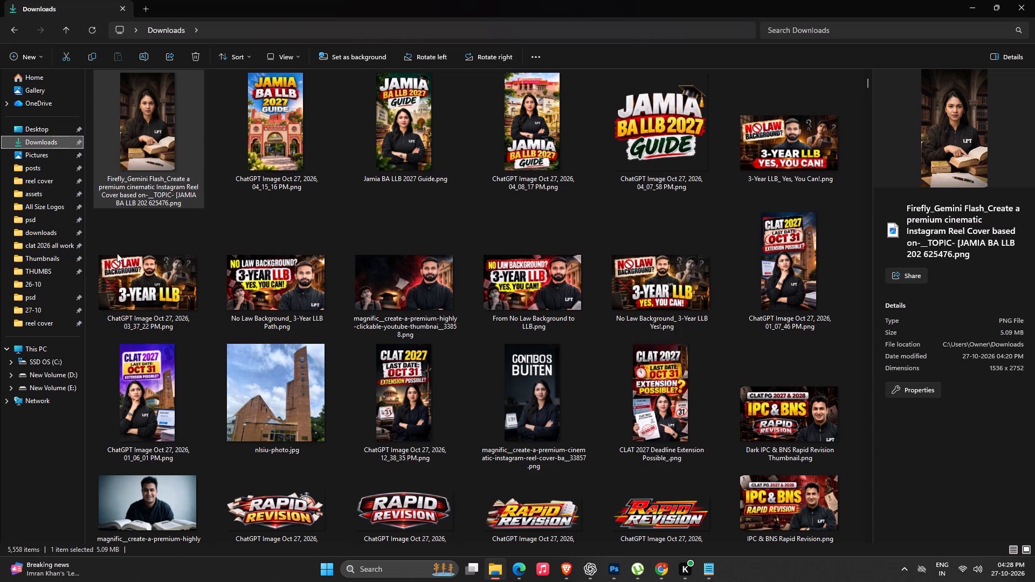
click(809, 30)
text(cr)
scroll(402, 339, down, 8)
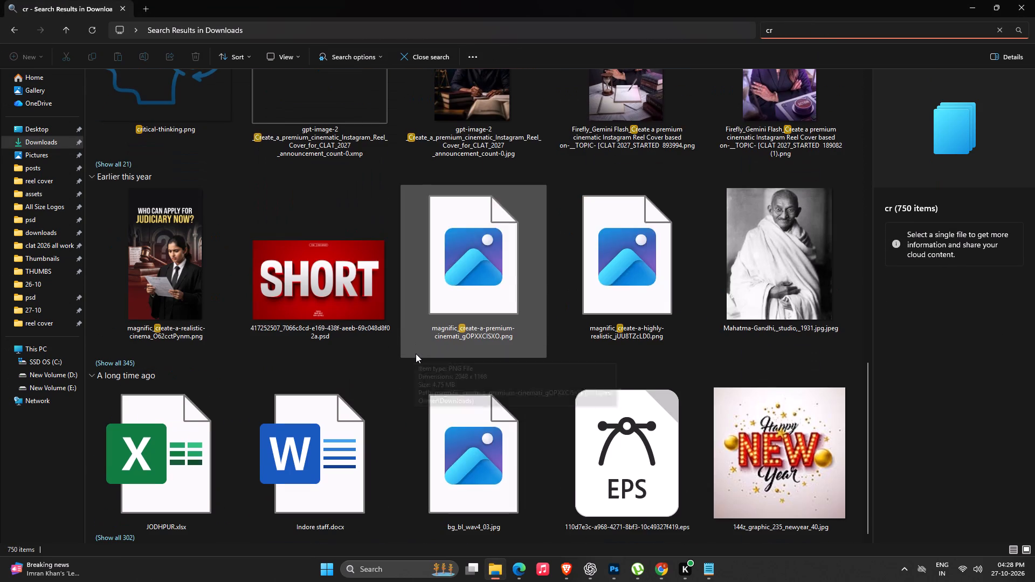
scroll(416, 354, down, 9)
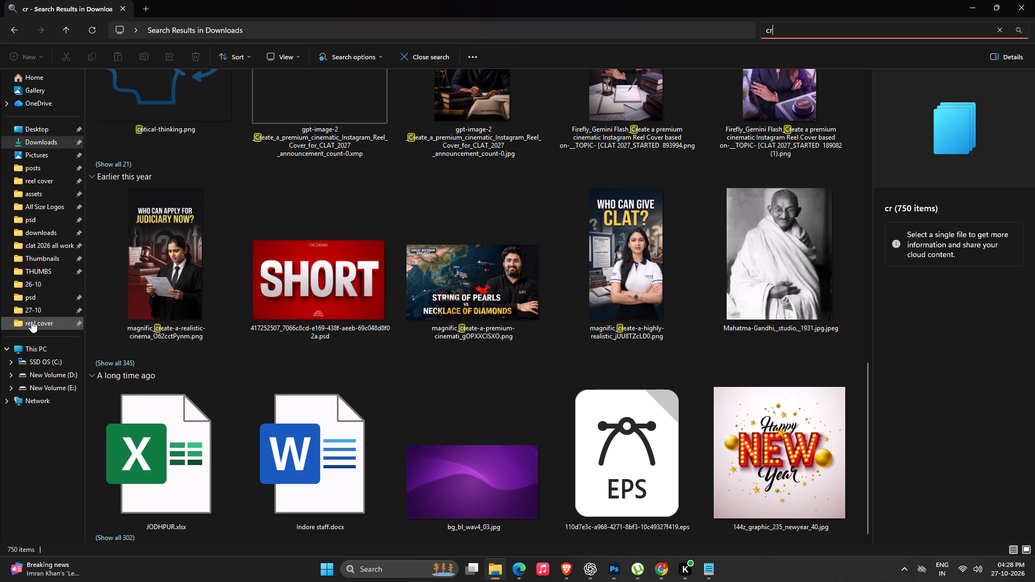
Search the yuotub thu folder on drive C: for cr and open CR from Editorials.psd in Photoshop, cancelling the running Generative Fill.
double_click(39, 363)
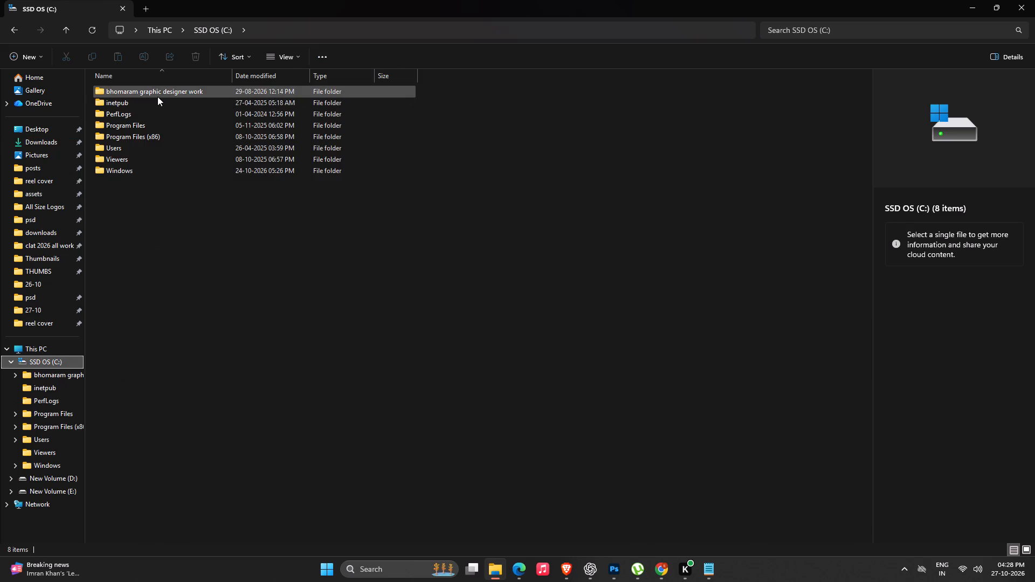
double_click(157, 96)
double_click(152, 124)
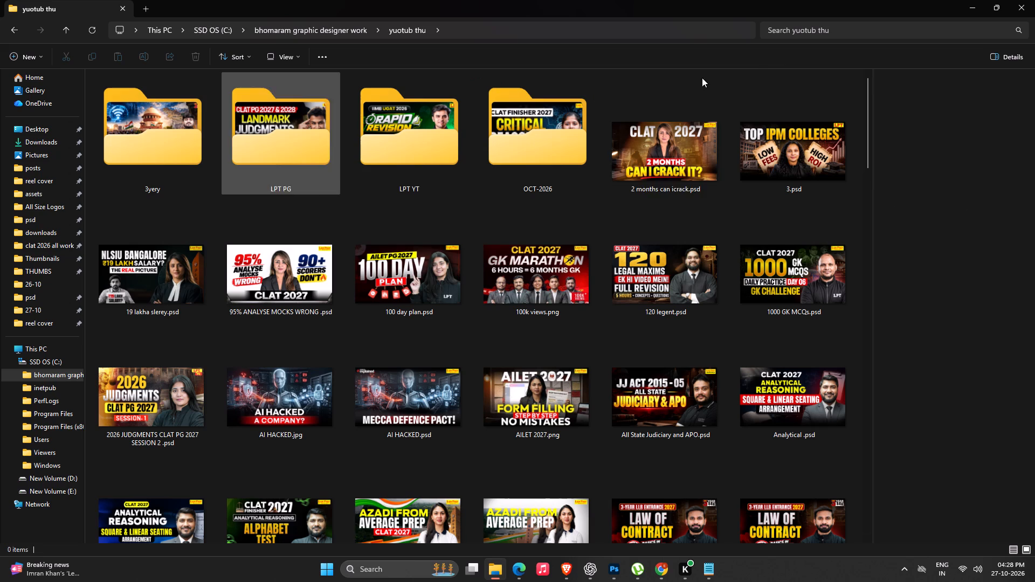
click(909, 38)
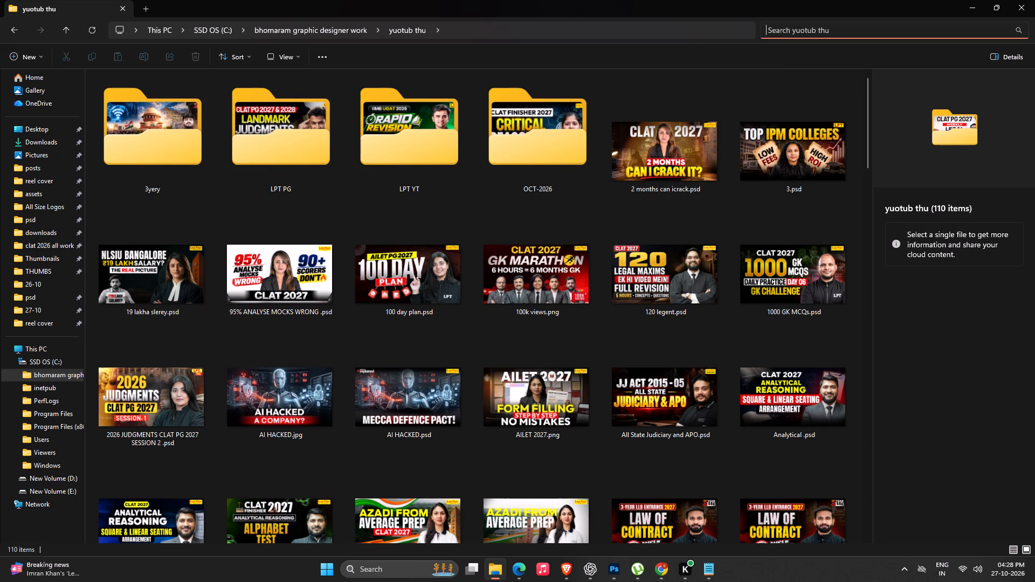
text(cr)
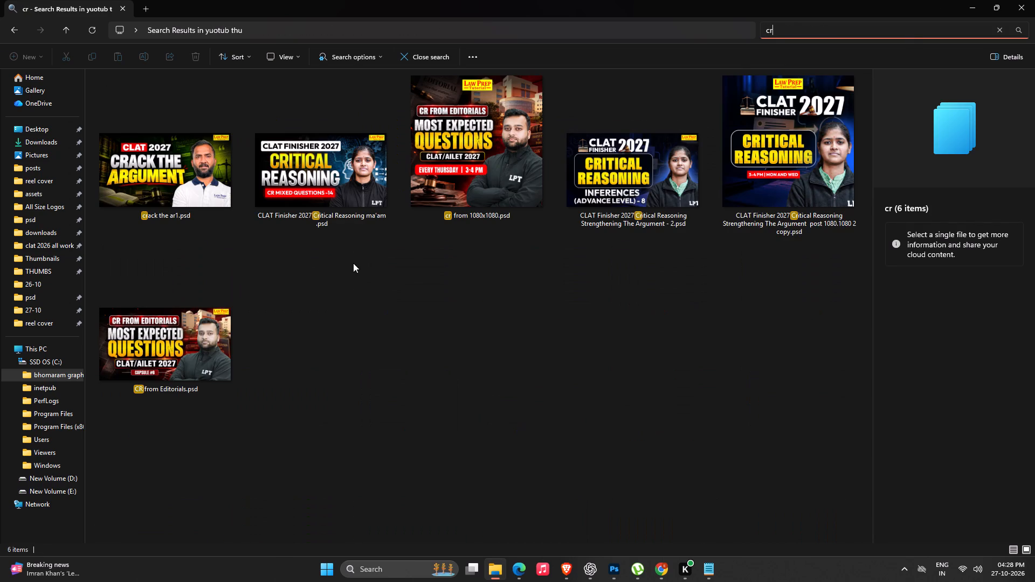
double_click(161, 341)
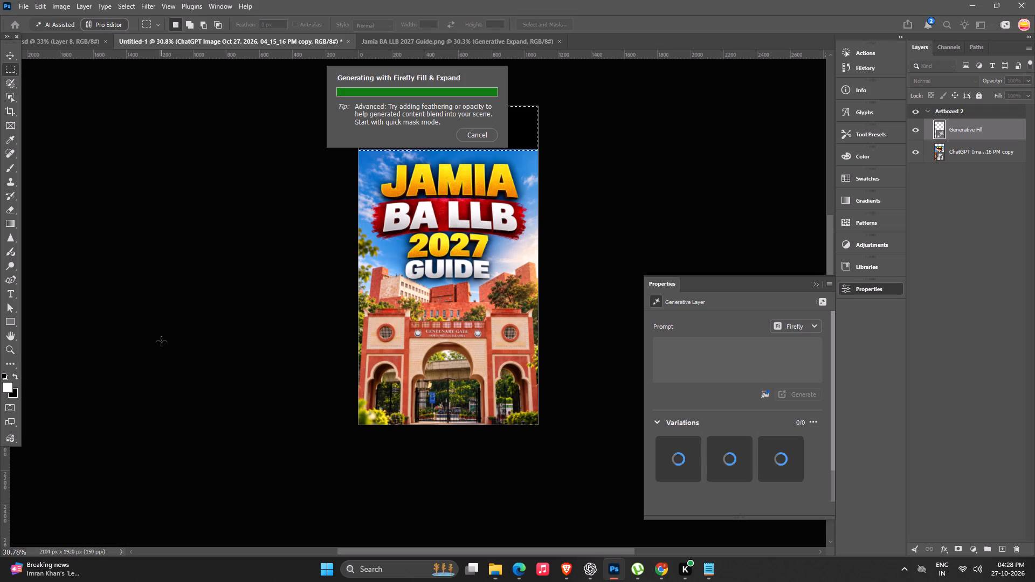
click(484, 137)
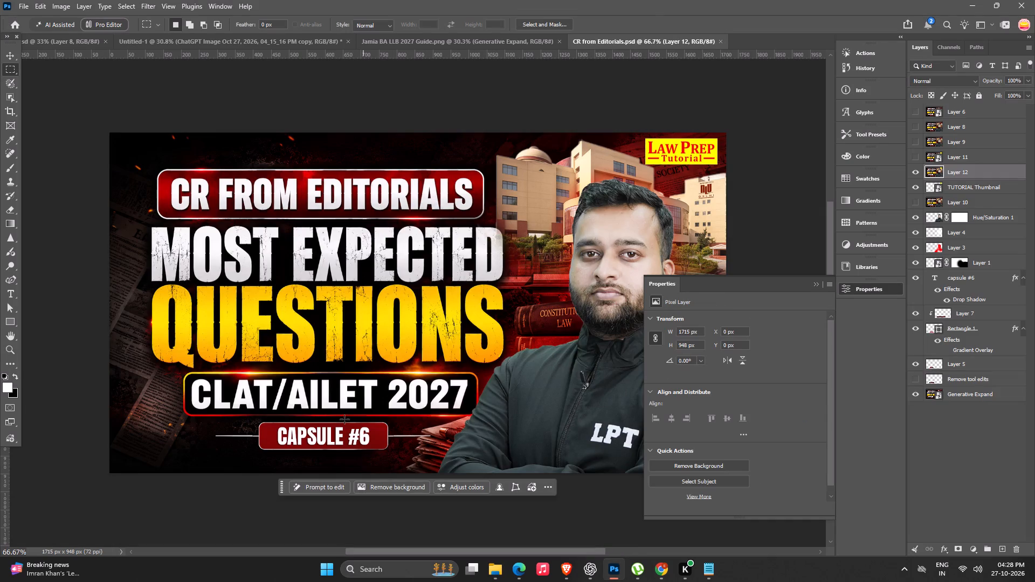
Check the CR from Editorials Capsule #9 topic in the Google Sheets design list and return to Photoshop.
key(alt+Tab)
key(alt+Tab)
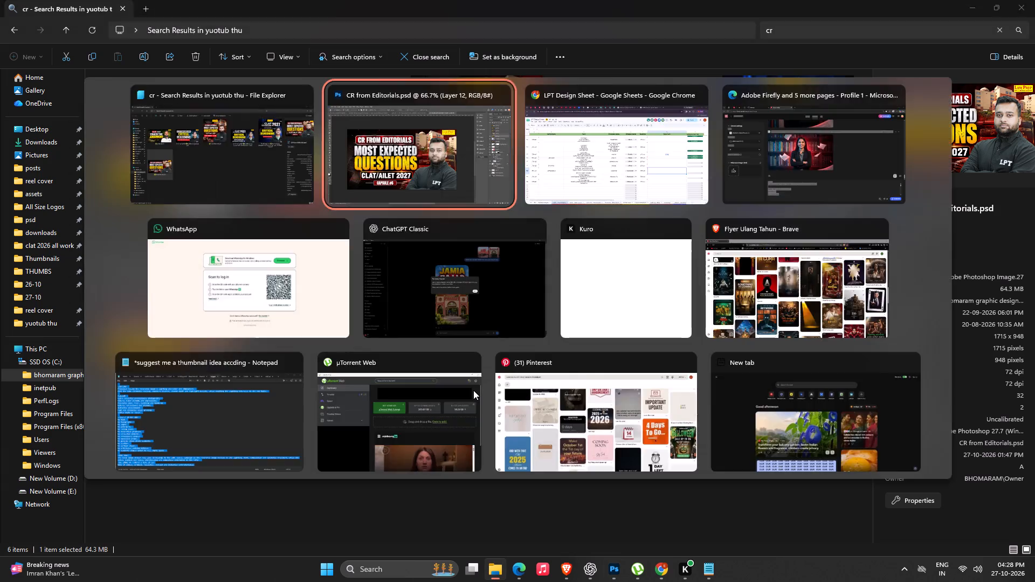
key(alt+Tab)
click(366, 403)
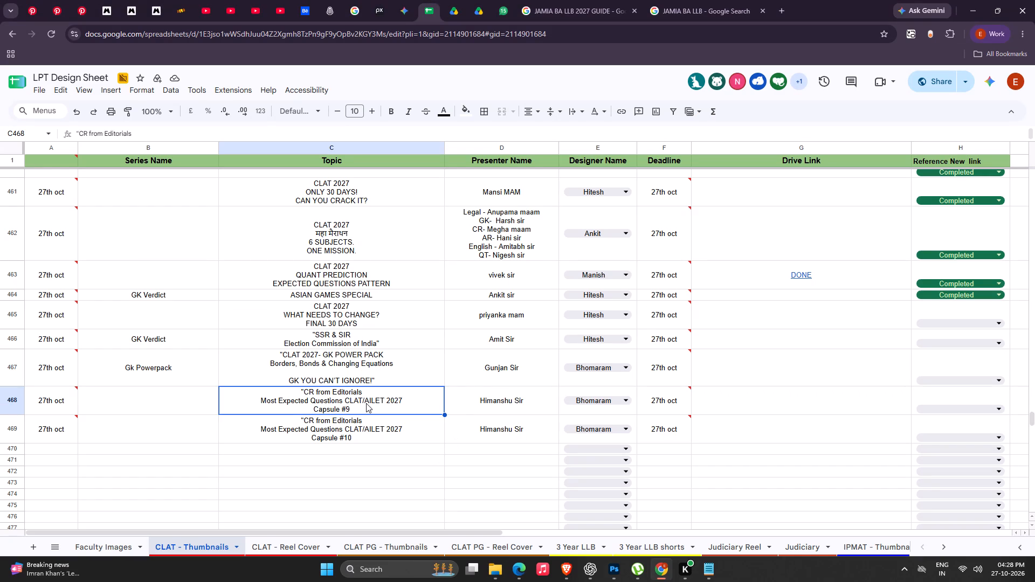
click(609, 573)
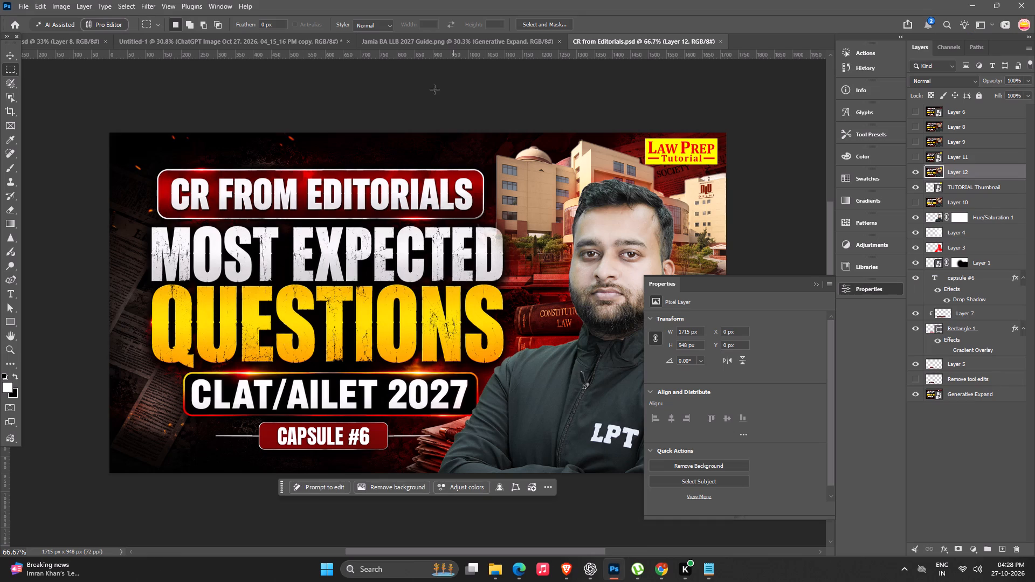
Review the Jamia BA LLB 2027 Guide.png cover and close the Untitled-1 document without saving it.
click(475, 44)
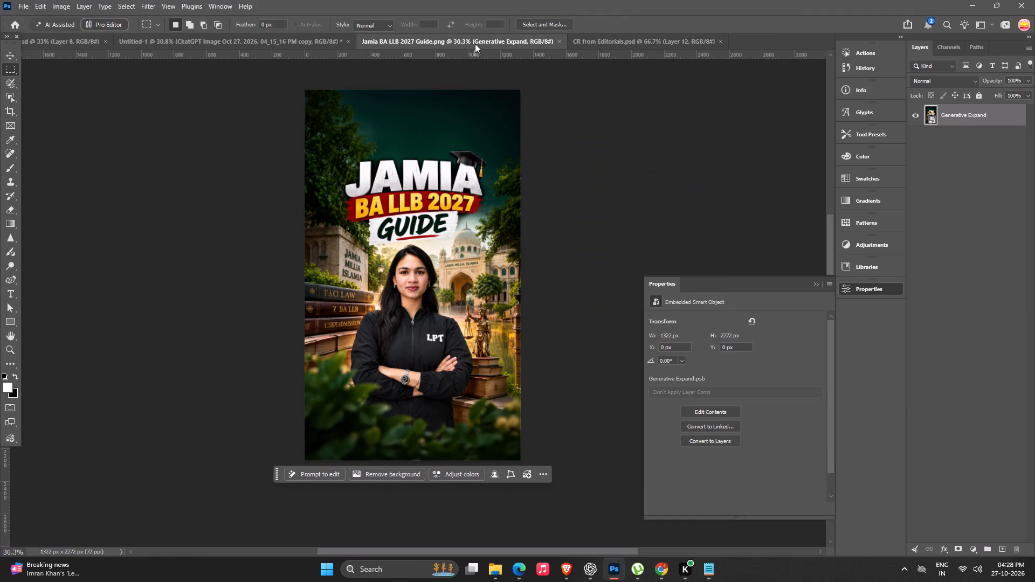
key(space)
drag(432, 248, 459, 249)
alt+scroll(459, 249, up, 1)
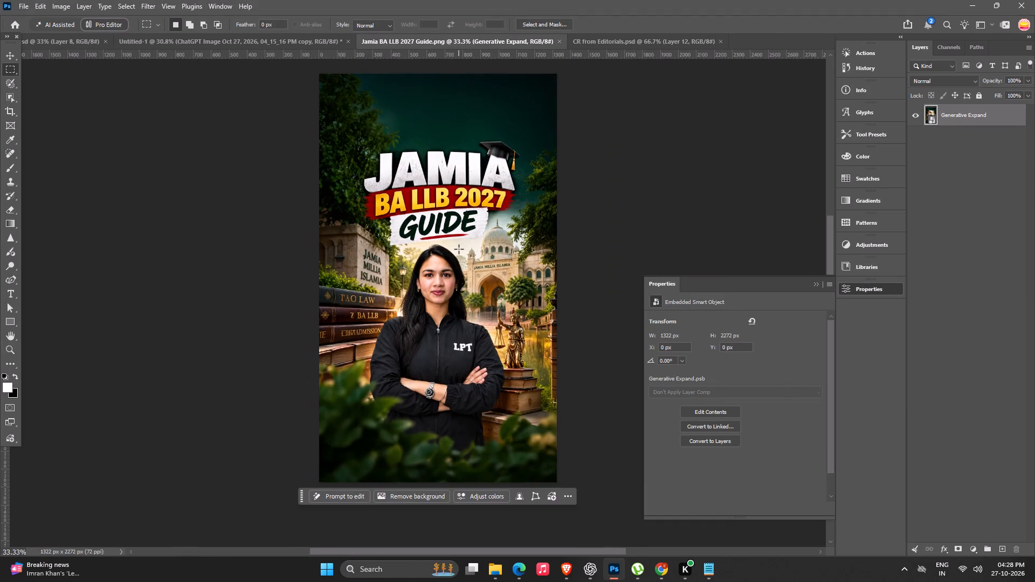
alt+scroll(459, 249, up, 1)
click(256, 45)
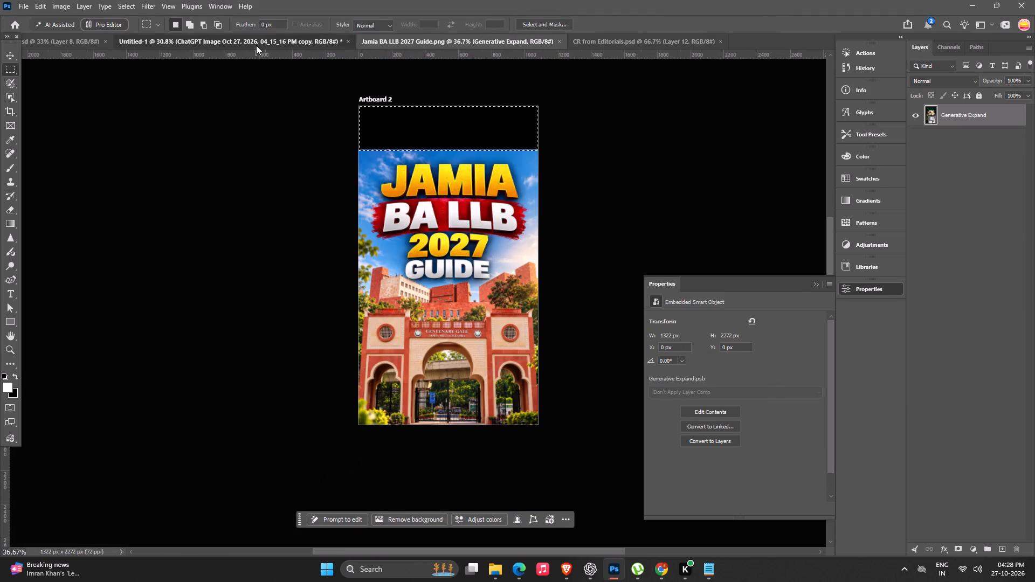
key(ctrl+w)
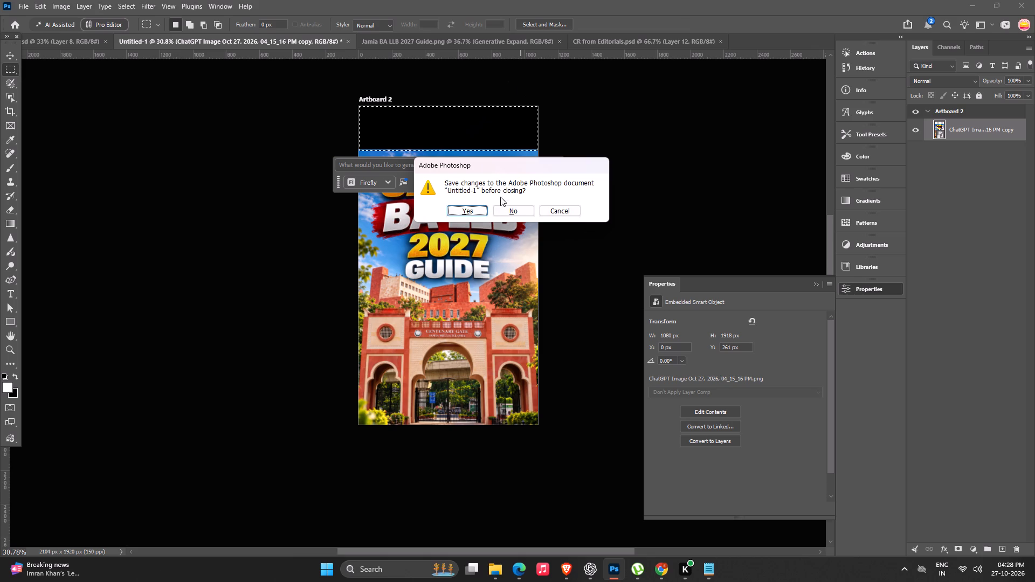
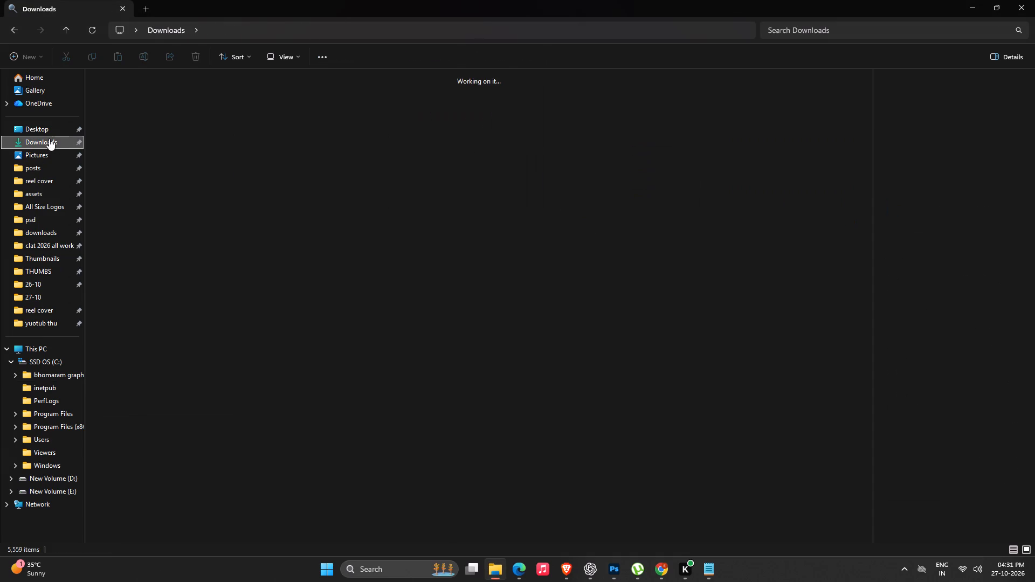
drag(126, 110, 409, 370)
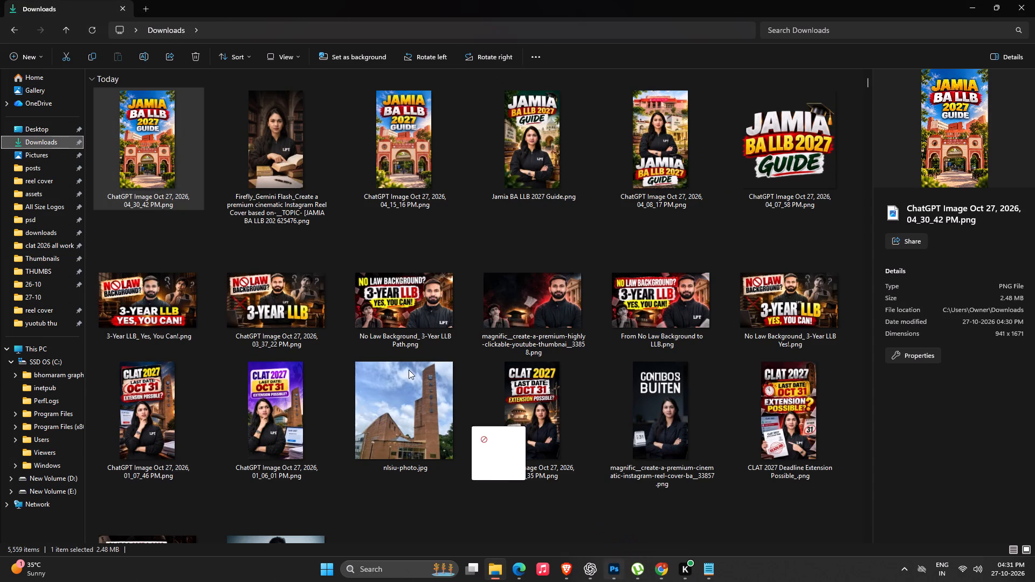
drag(409, 370, 337, 305)
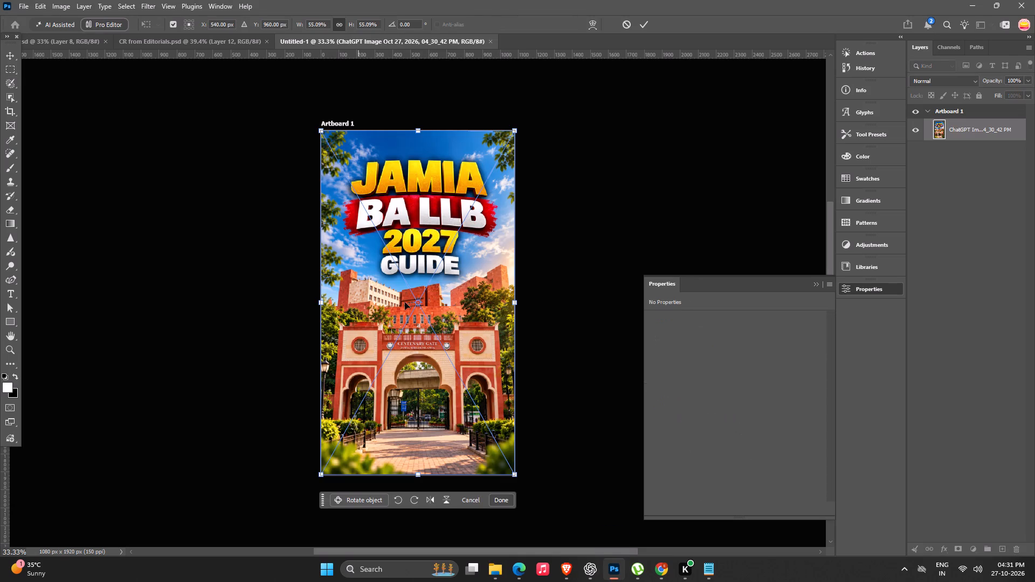
drag(415, 297, 415, 310)
key(Return)
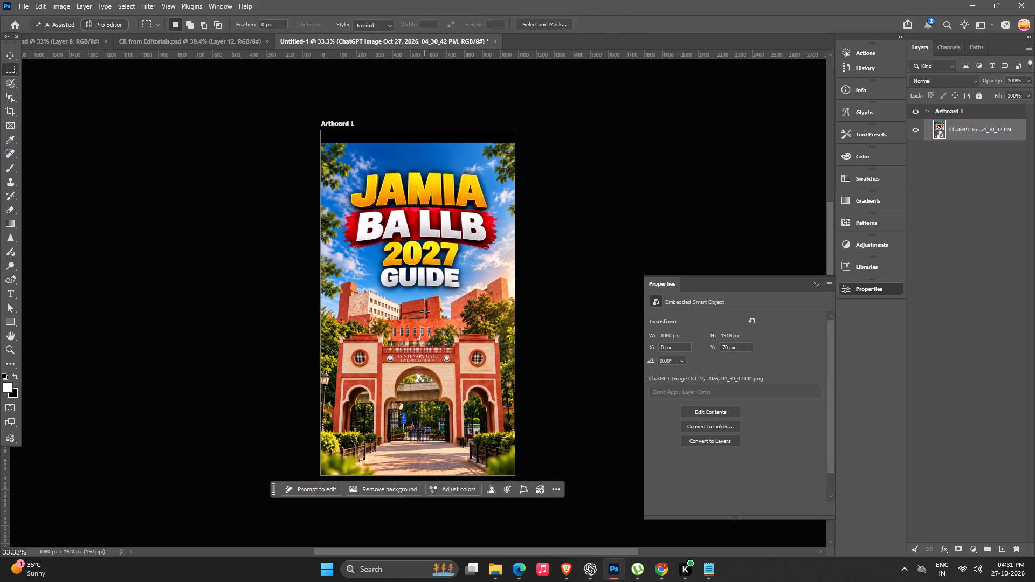
Move the placed JAMIA cover down, centred horizontally, so its top edge sits about 135 px below the artboard's top.
drag(426, 312, 430, 324)
key(ctrl+d)
click(4, 49)
drag(382, 257, 383, 238)
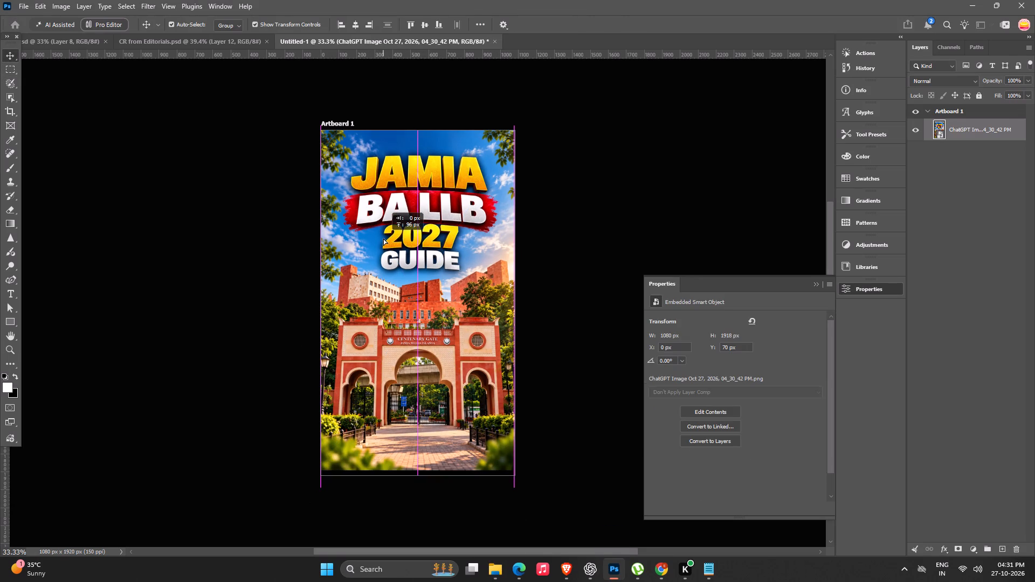
drag(383, 238, 383, 244)
drag(439, 284, 439, 302)
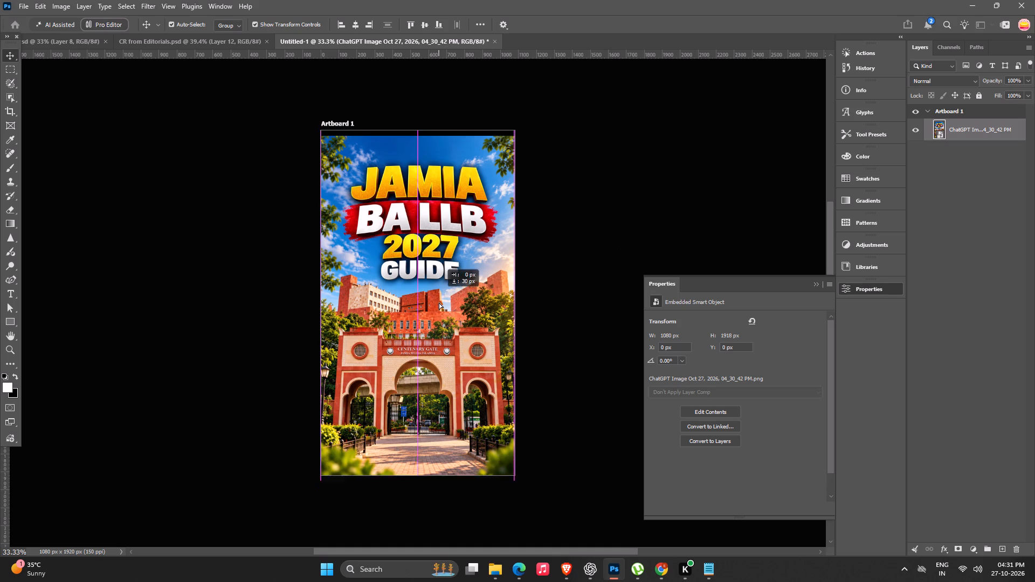
drag(439, 302, 439, 308)
Duplicate the JAMIA cover flush with the artboard's top and send the copy behind the original to fill the empty strip.
alt+drag(441, 357, 440, 353)
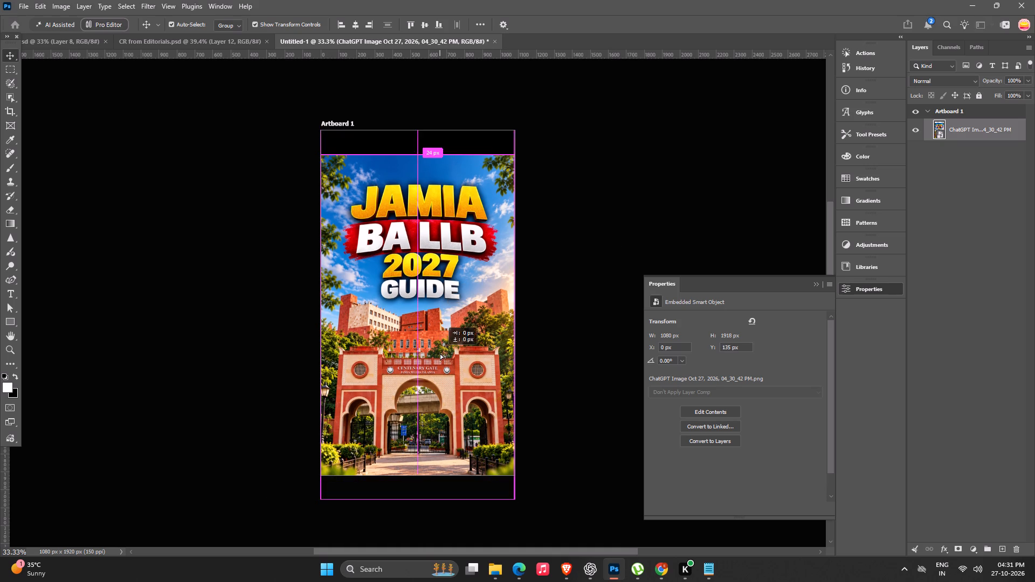
alt+drag(440, 353, 439, 331)
key(ctrl+bracketleft)
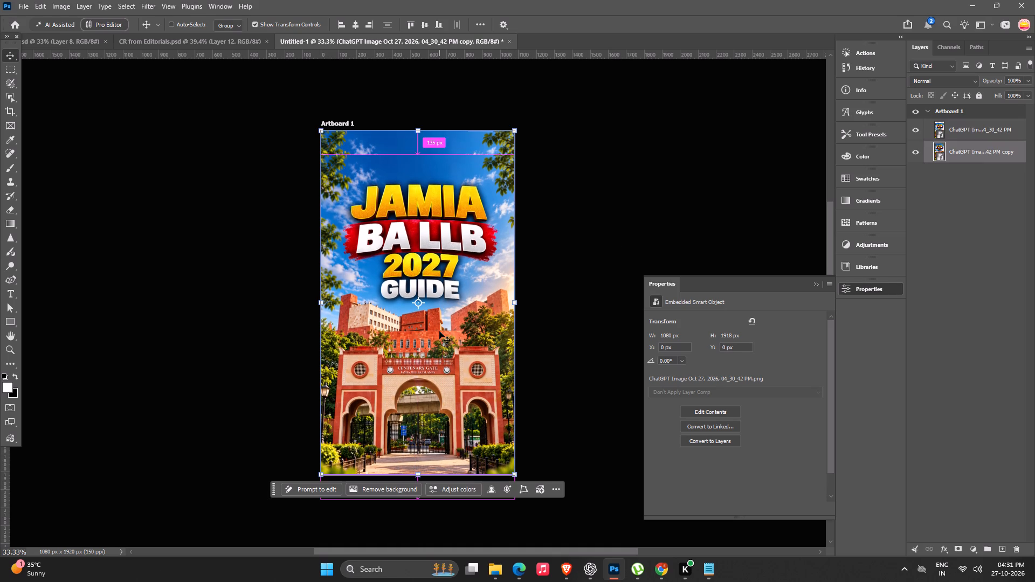
drag(626, 254, 625, 244)
click(310, 211)
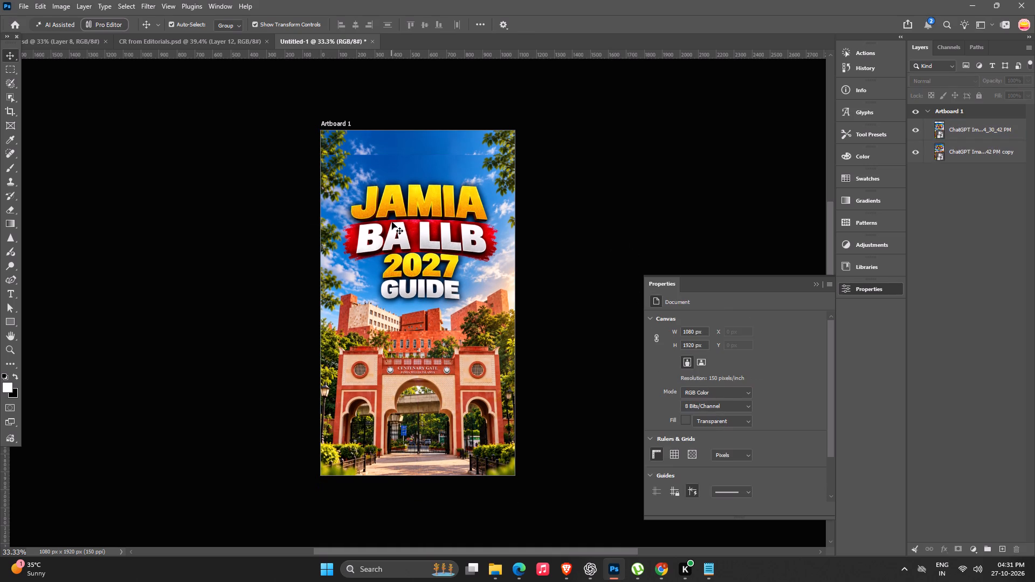
Add a layer mask to the upper cover layer and hide its top edge across the sky with a soft 80 px brush.
click(392, 222)
click(960, 551)
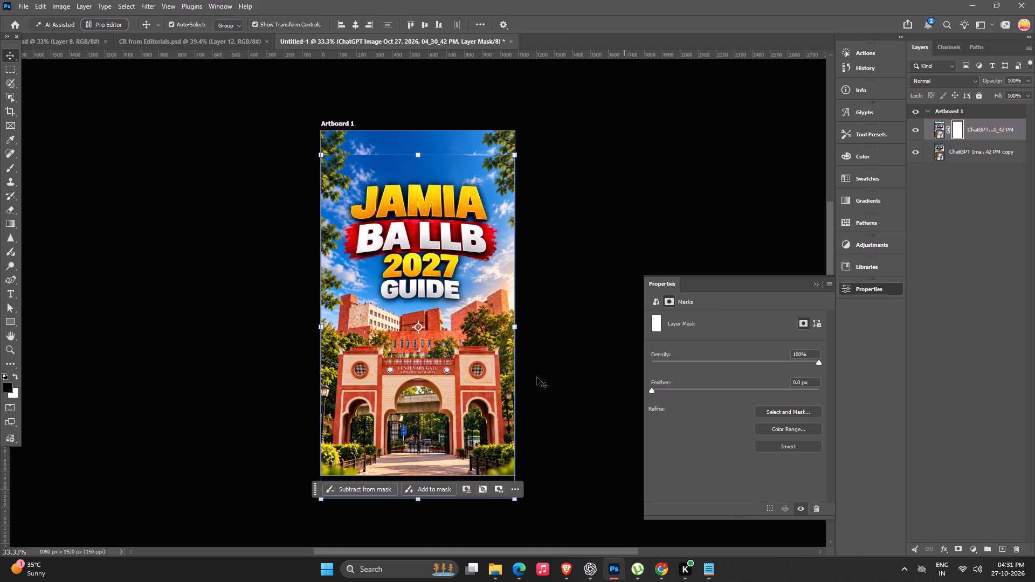
key(b)
drag(319, 156, 545, 150)
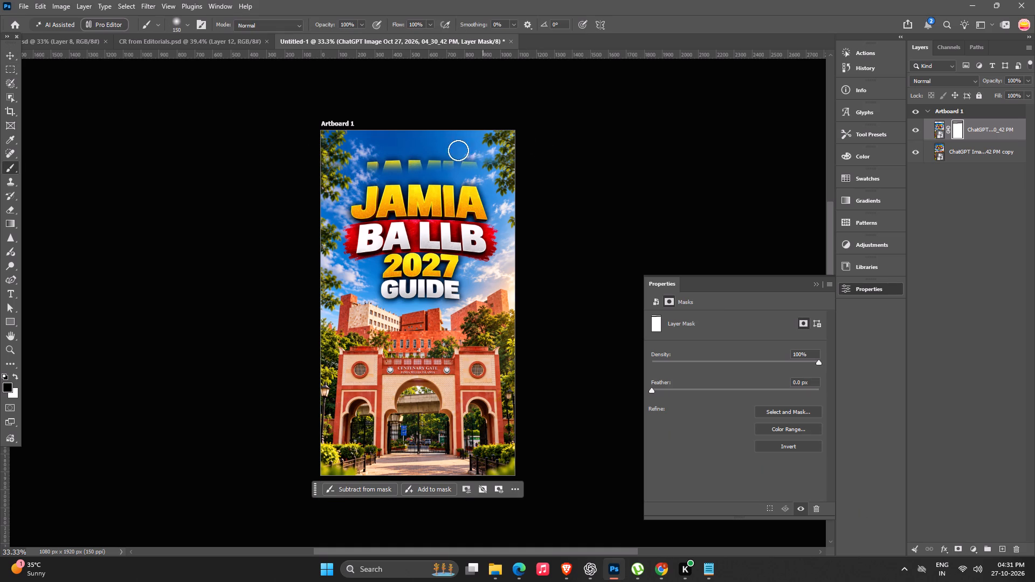
key(ctrl+z)
alt+scroll(405, 149, up, 5)
key(bracketleft)
key(bracketleft)
key(bracketleft)
key(bracketleft)
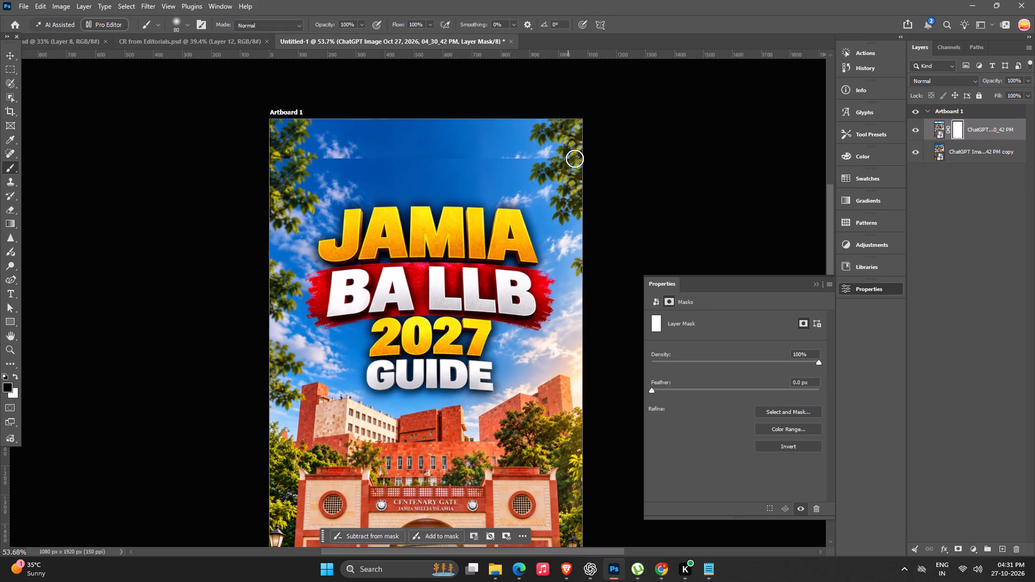
drag(581, 158, 289, 156)
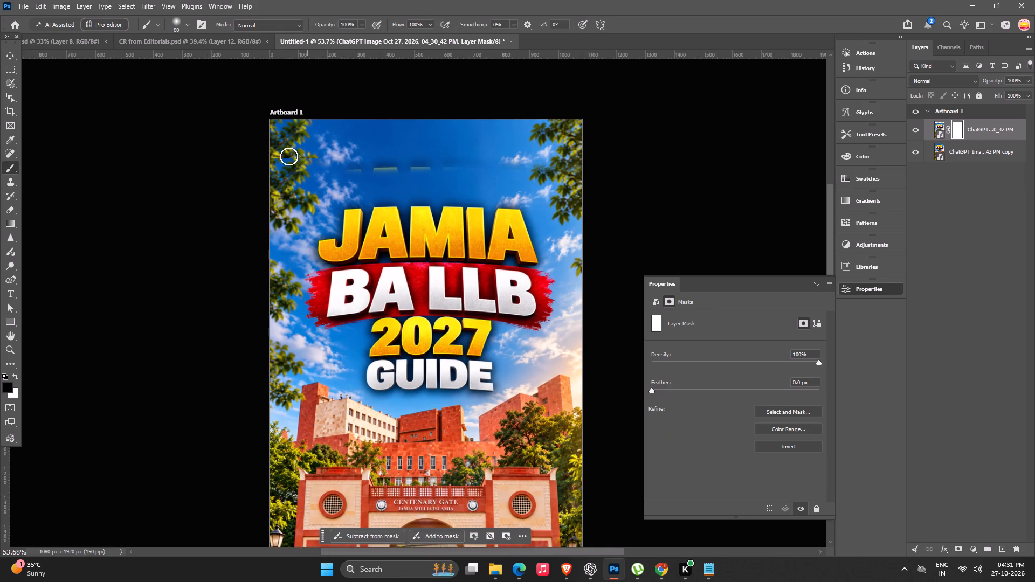
drag(289, 156, 260, 156)
Paint the mask white above the JAMIA title to cover the duplicate lettering showing through from the copy beneath.
key(x)
drag(355, 175, 360, 175)
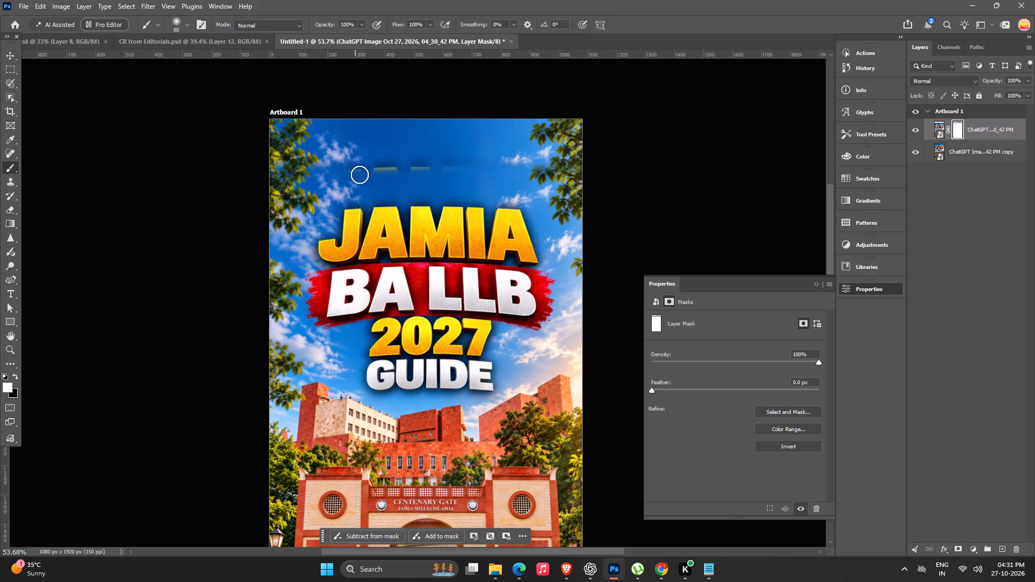
drag(360, 175, 523, 183)
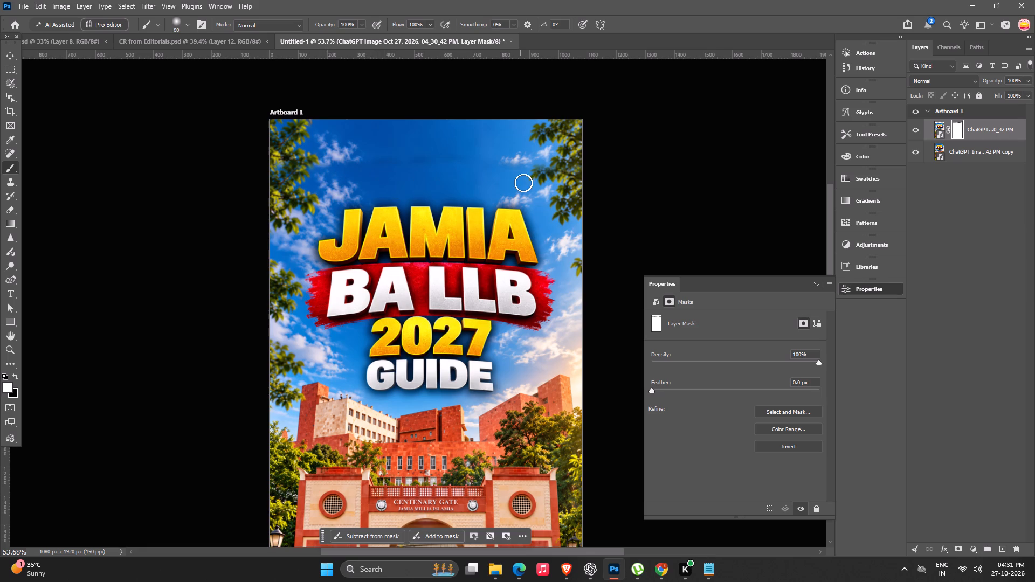
drag(523, 183, 531, 181)
Nudge the masked upper cover layer up by 10 px to raise the title and gate.
click(11, 54)
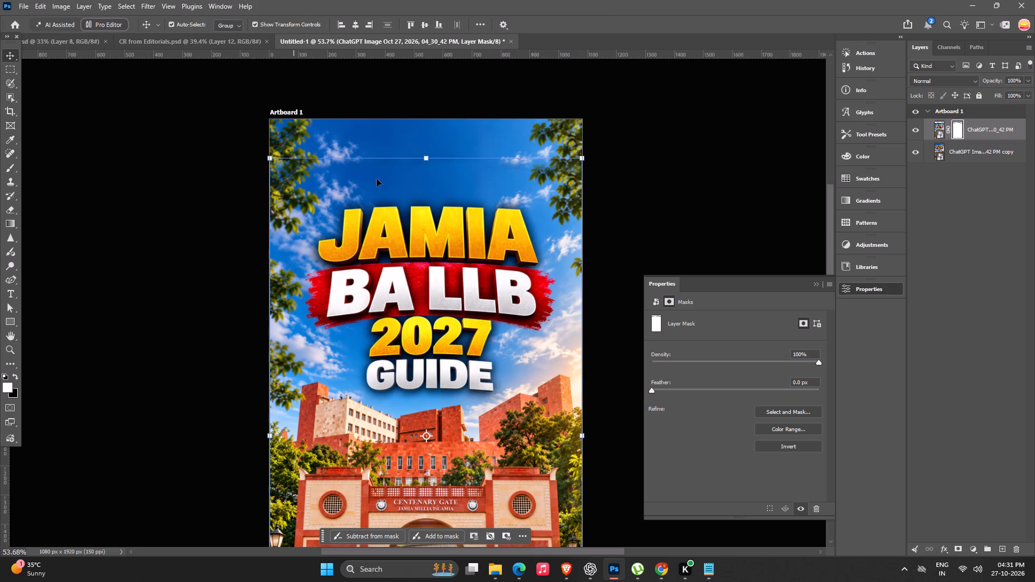
click(388, 177)
click(824, 154)
key(space)
key(space)
key(space)
key(space)
drag(427, 237, 408, 204)
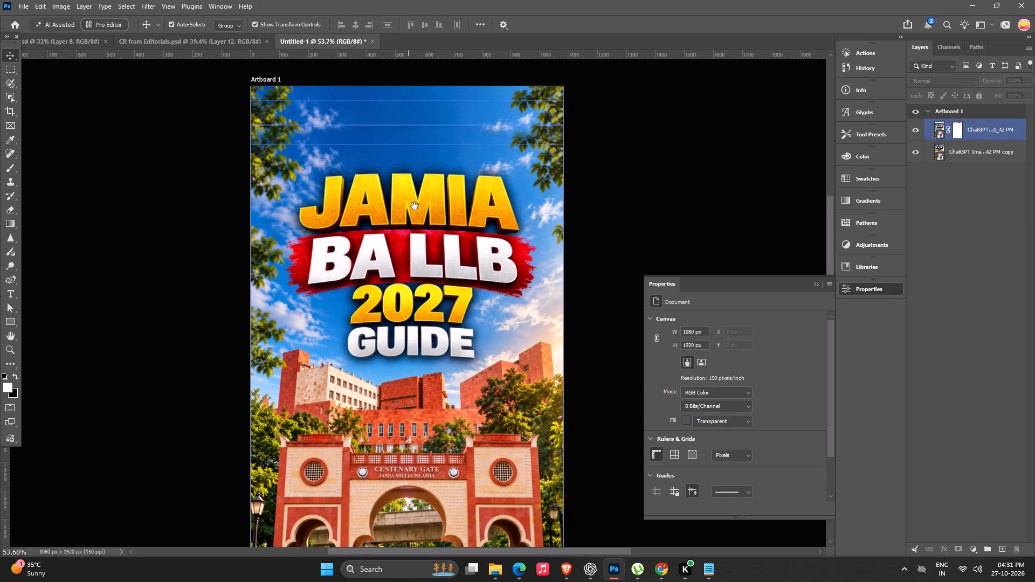
click(441, 227)
key(shift+Up)
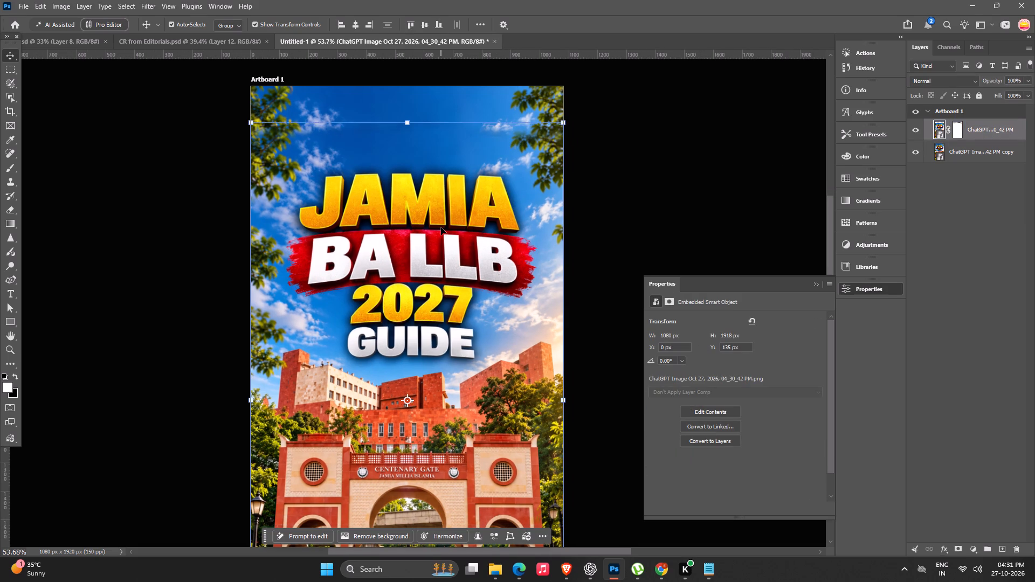
click(714, 203)
key(space)
key(space)
key(space)
key(space)
drag(512, 259, 506, 257)
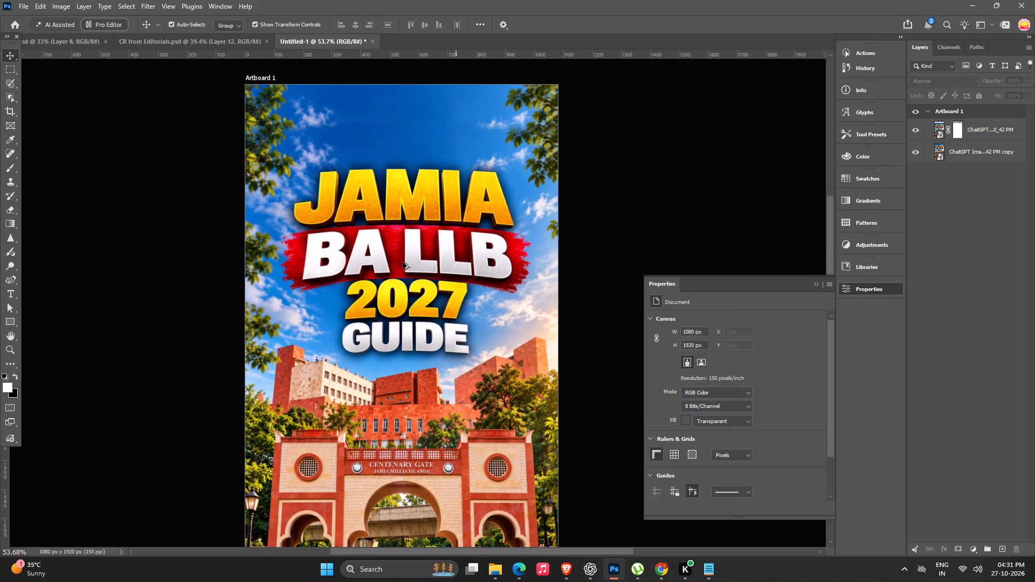
alt+scroll(402, 266, down, 6)
key(space)
key(space)
drag(403, 435, 425, 410)
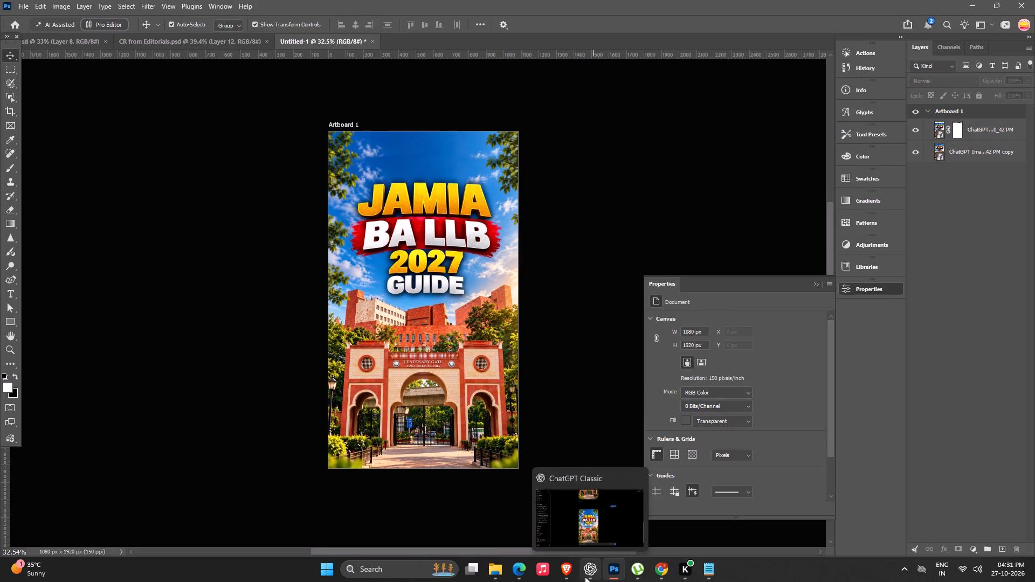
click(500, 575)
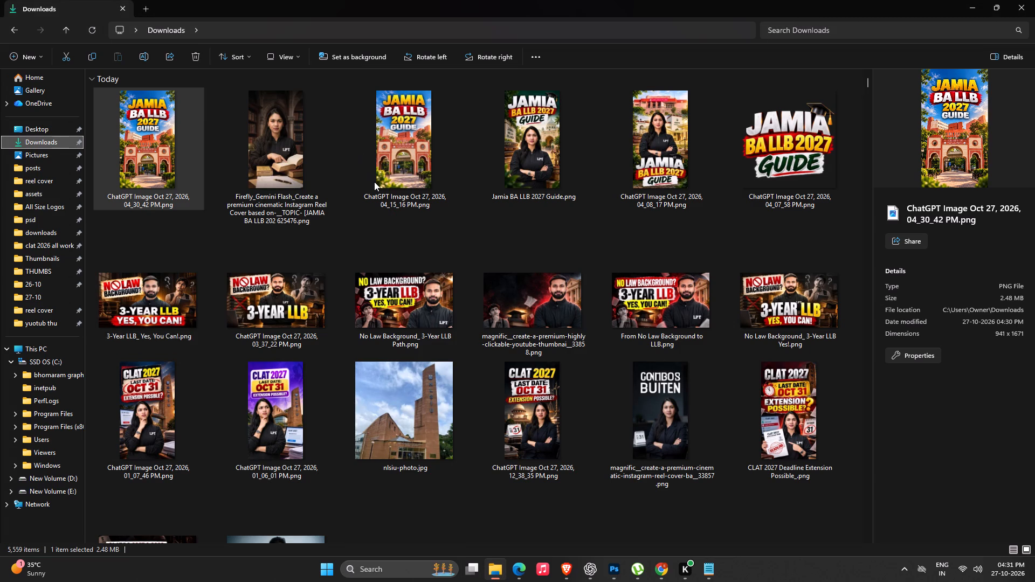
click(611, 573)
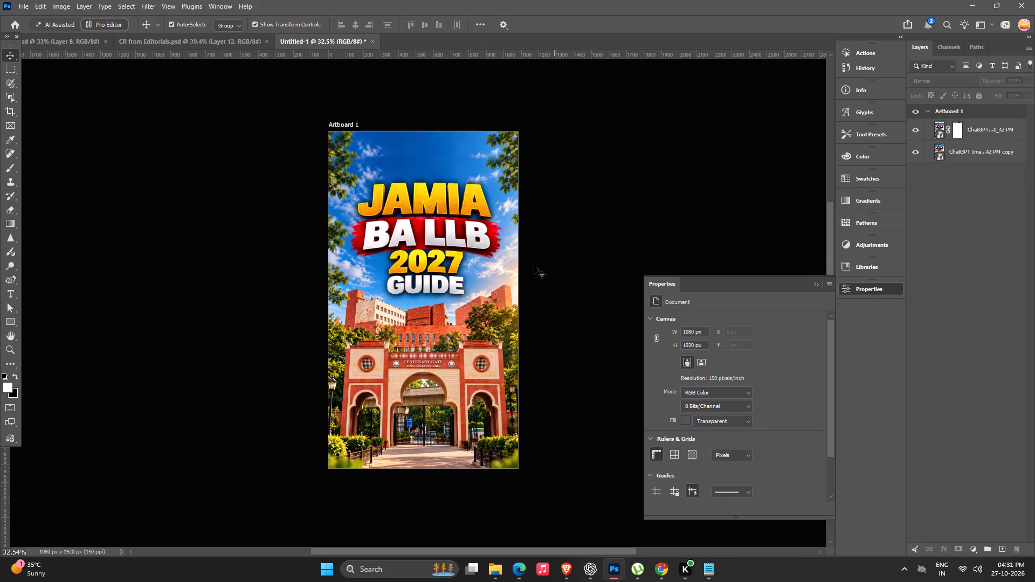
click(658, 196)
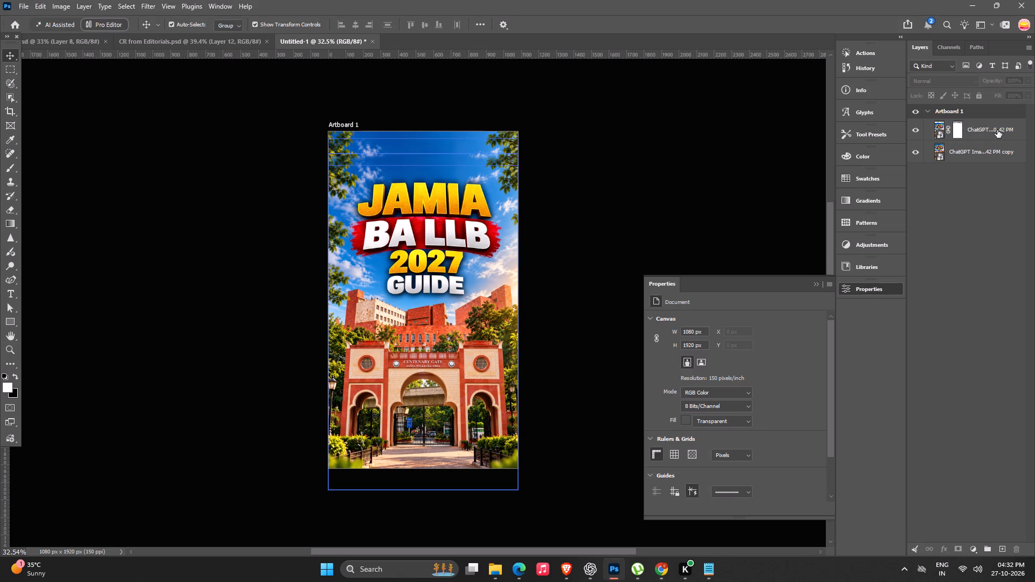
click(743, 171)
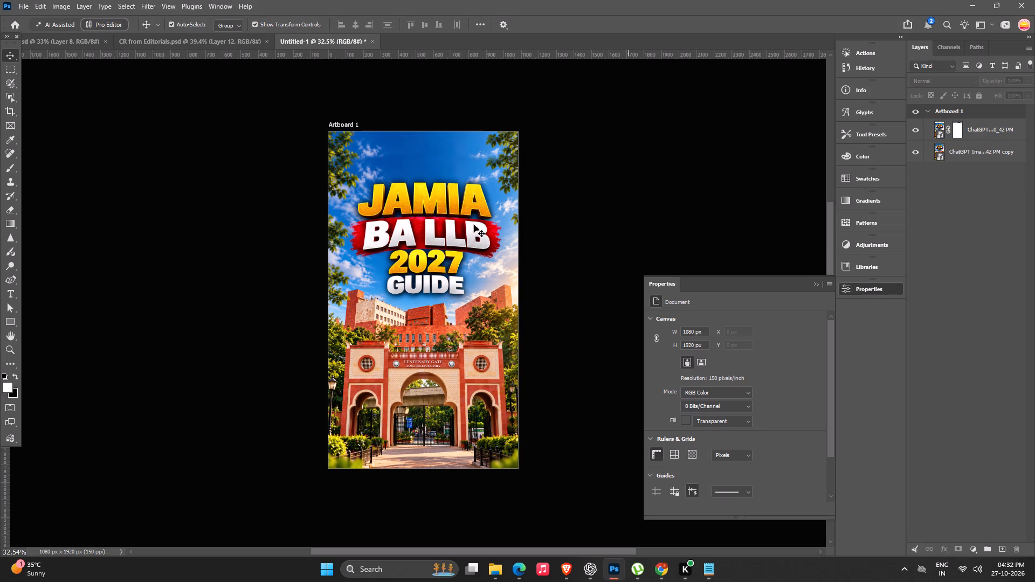
Nudge the masked upper cover layer up again, to a Y position of 115 px.
click(401, 265)
key(shift+Up)
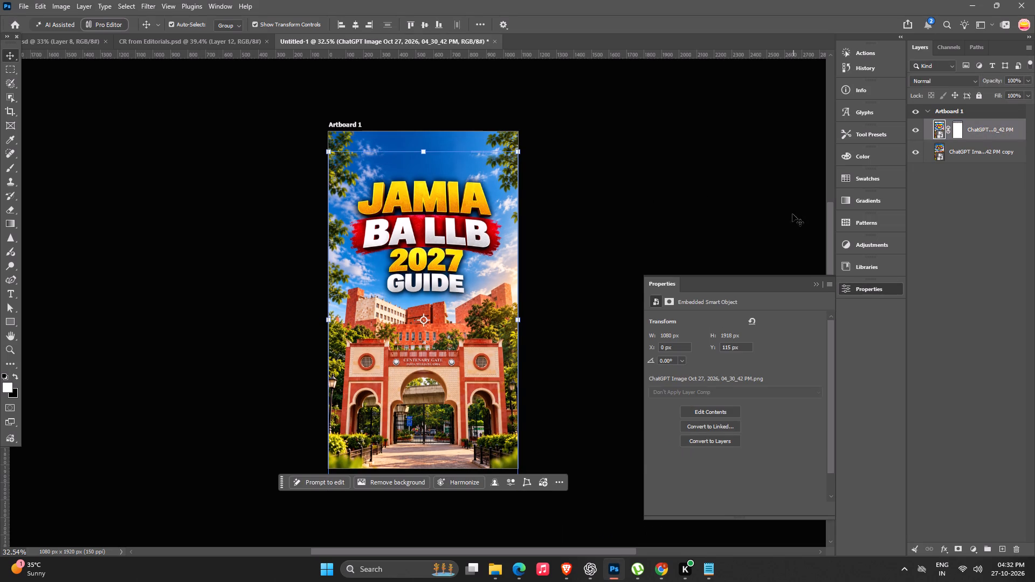
click(792, 214)
Place the TUTORIAL REEL.png logo from the All Size Logos folder over the JAMIA cover, aligned to the full artboard.
click(500, 568)
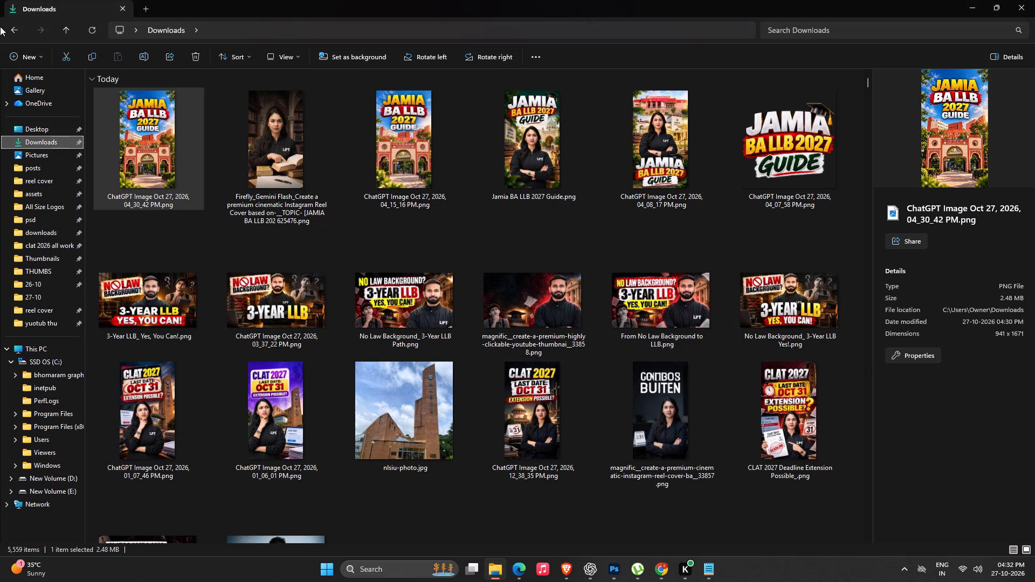
double_click(40, 179)
double_click(40, 210)
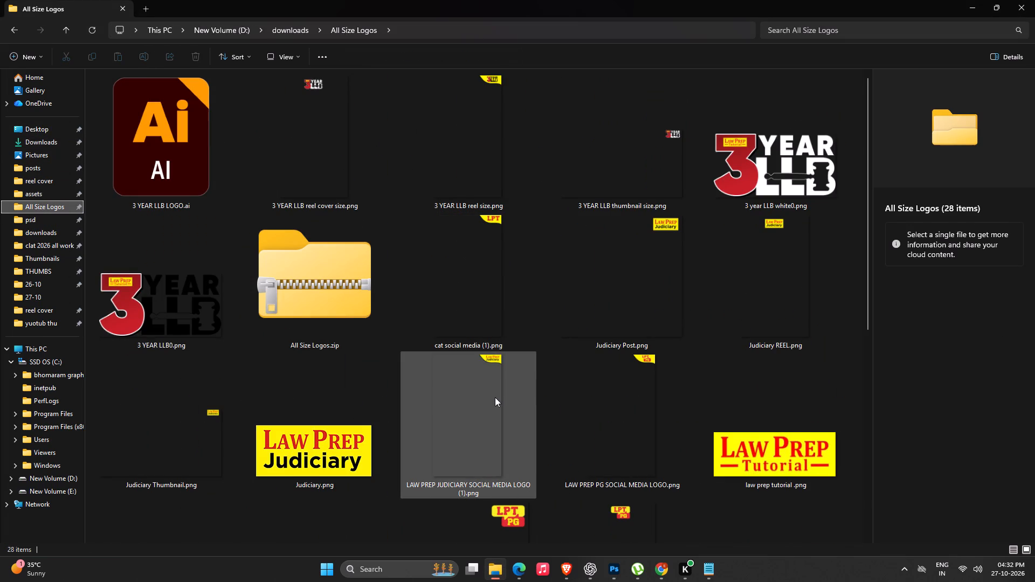
scroll(288, 394, down, 6)
drag(309, 427, 613, 581)
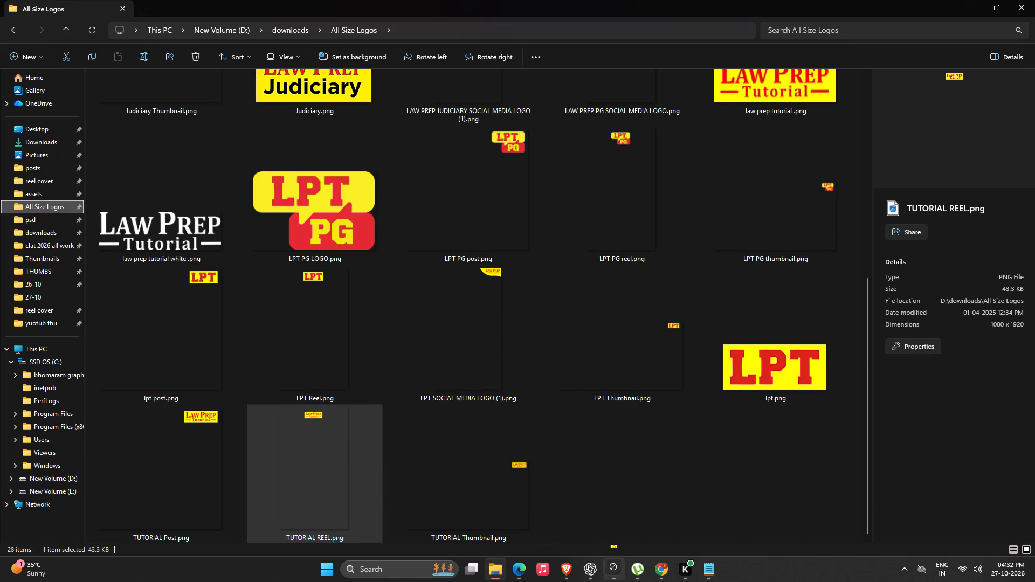
drag(613, 581, 420, 365)
key(Return)
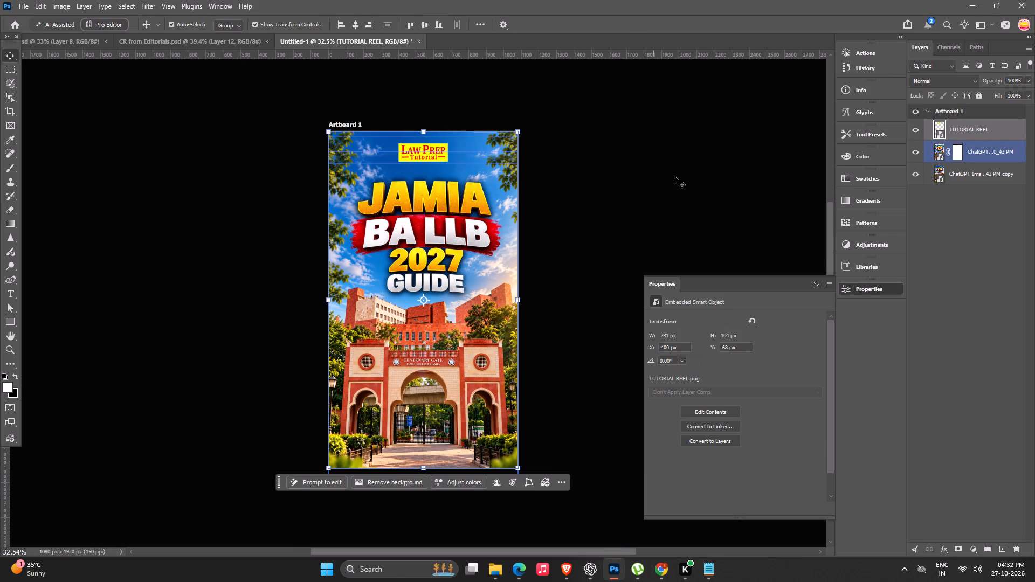
click(675, 176)
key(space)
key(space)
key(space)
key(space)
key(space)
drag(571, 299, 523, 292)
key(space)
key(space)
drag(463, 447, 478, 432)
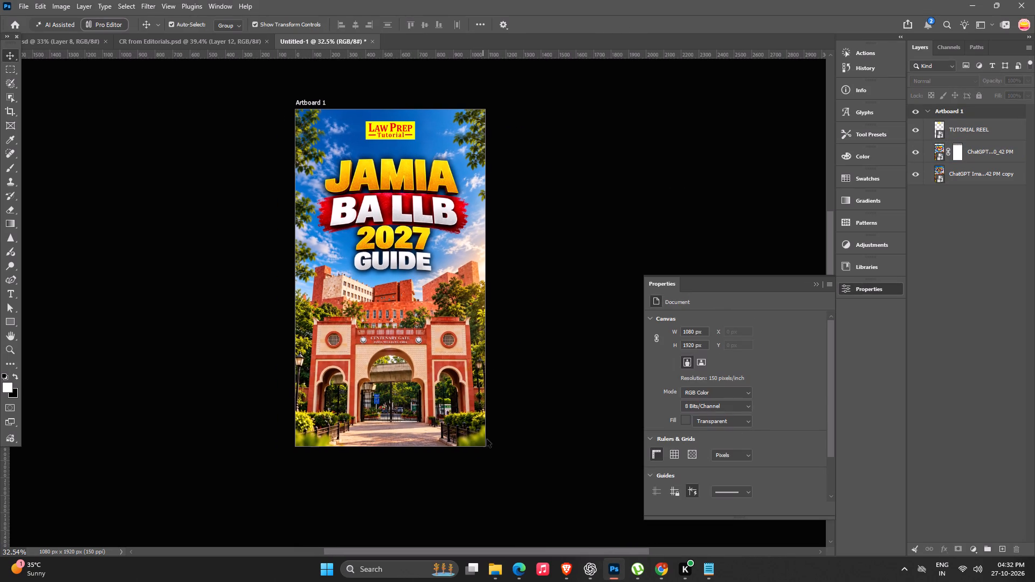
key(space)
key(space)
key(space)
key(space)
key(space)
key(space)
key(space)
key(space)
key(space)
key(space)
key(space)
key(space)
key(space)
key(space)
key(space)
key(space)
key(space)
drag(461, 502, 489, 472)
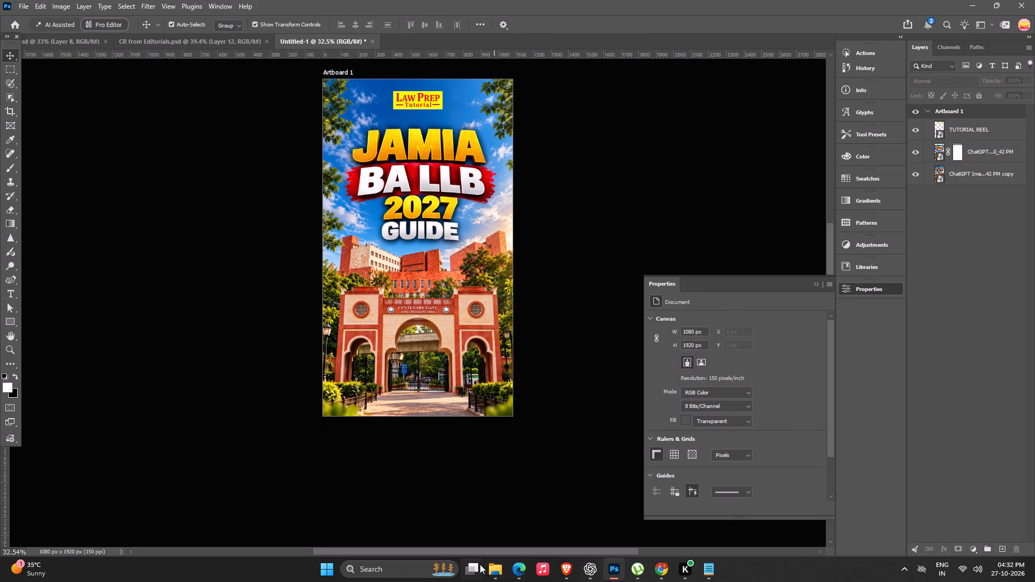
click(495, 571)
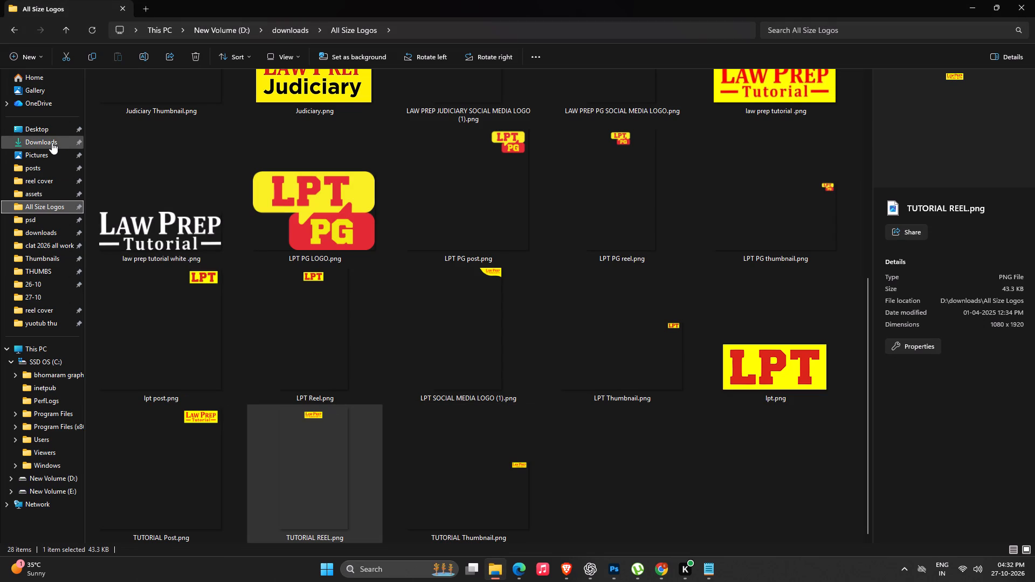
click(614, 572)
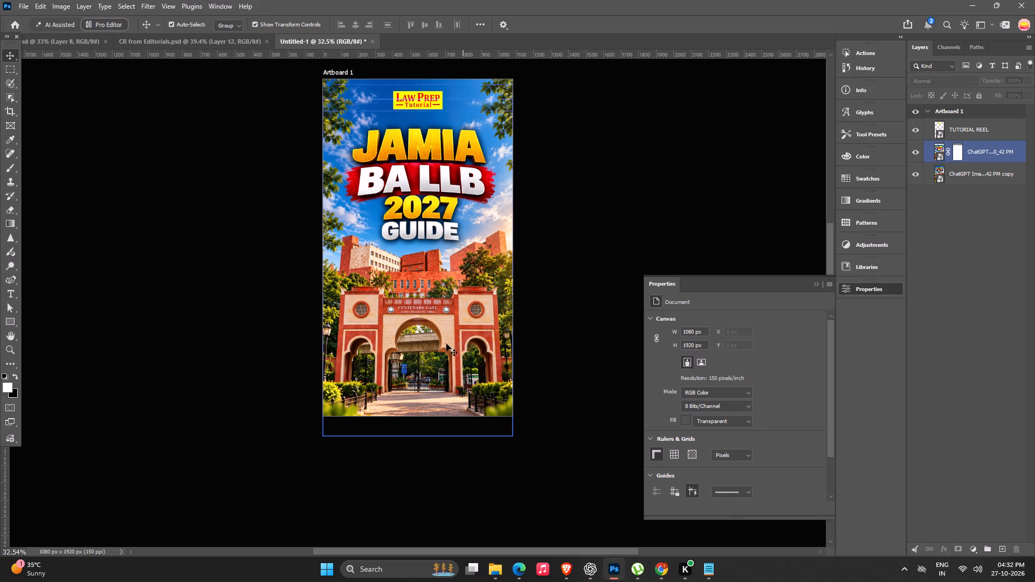
Open Jamia BA LLB 2027 Guide.png from the Downloads folder as a separate Photoshop document.
click(493, 569)
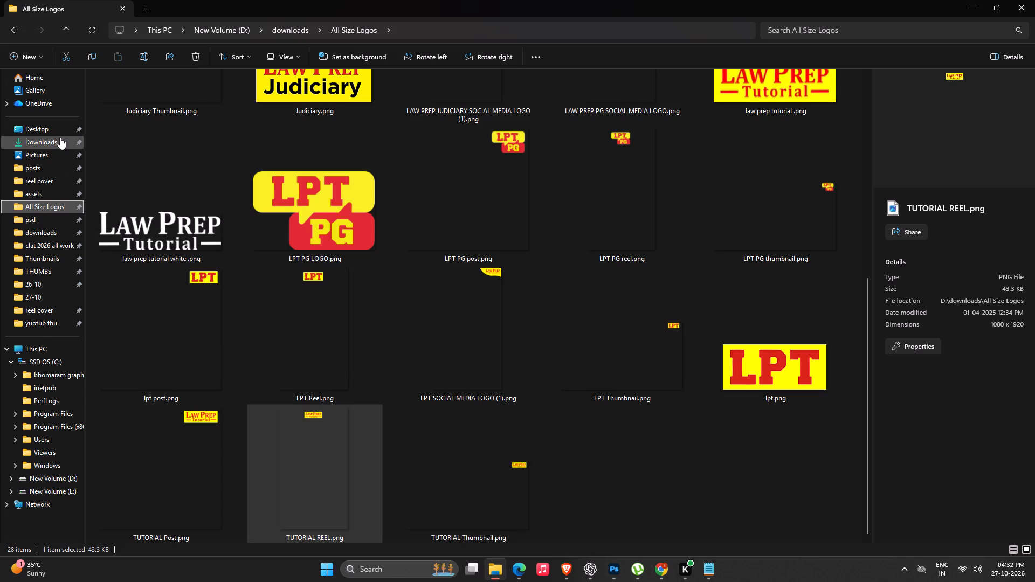
double_click(60, 137)
scroll(213, 147, up, 14)
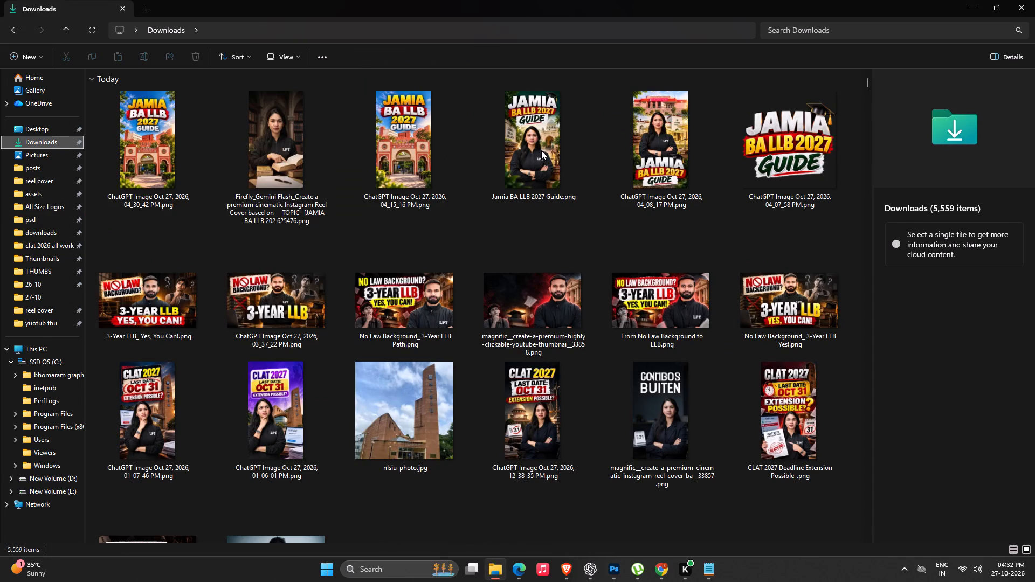
drag(542, 141, 548, 125)
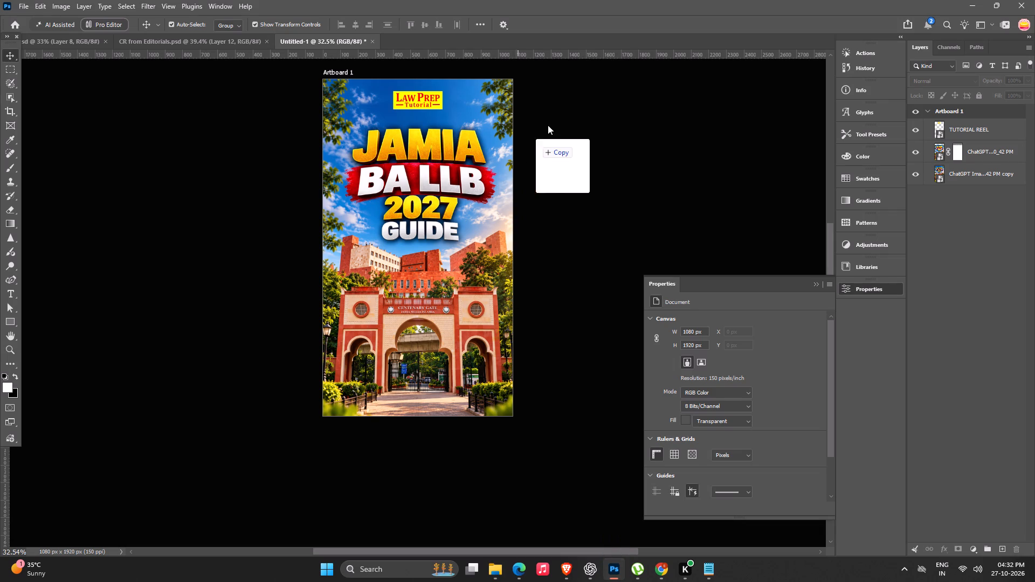
drag(548, 125, 576, 45)
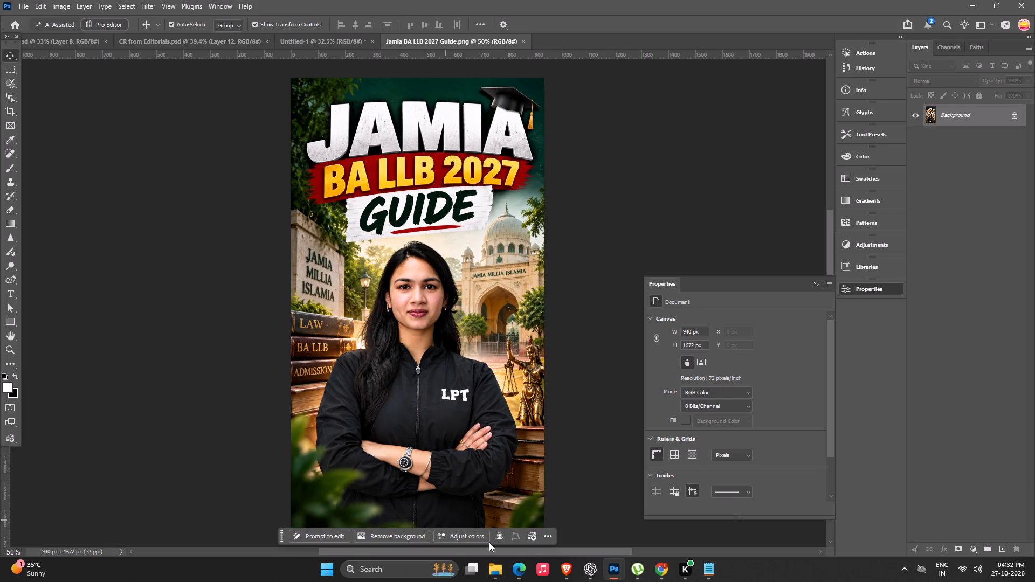
Isolate the woman in Jamia BA LLB 2027 Guide.png on her own layer and paste a copy into the Untitled-1 JAMIA cover.
click(501, 539)
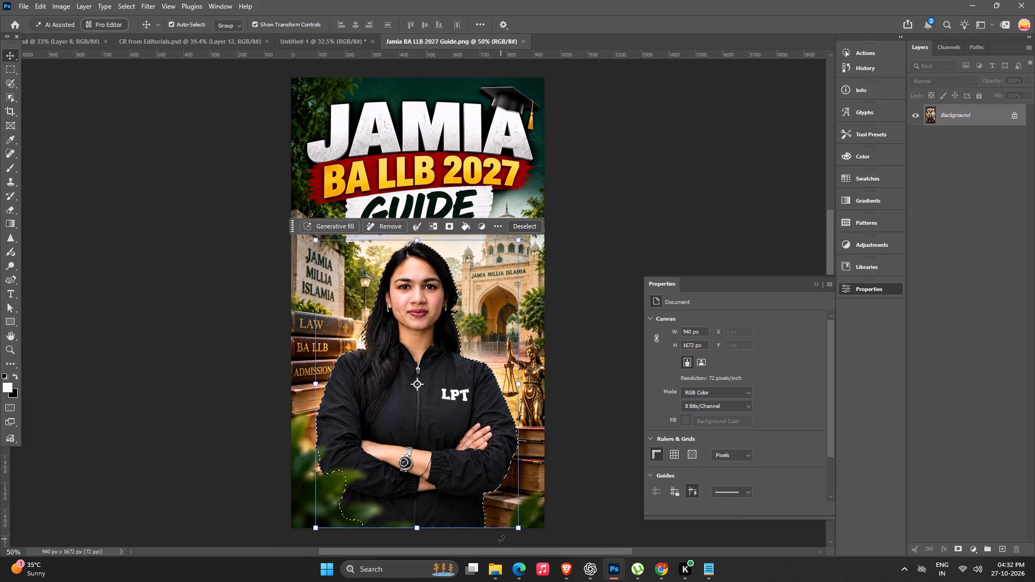
key(ctrl+j)
key(ctrl+c)
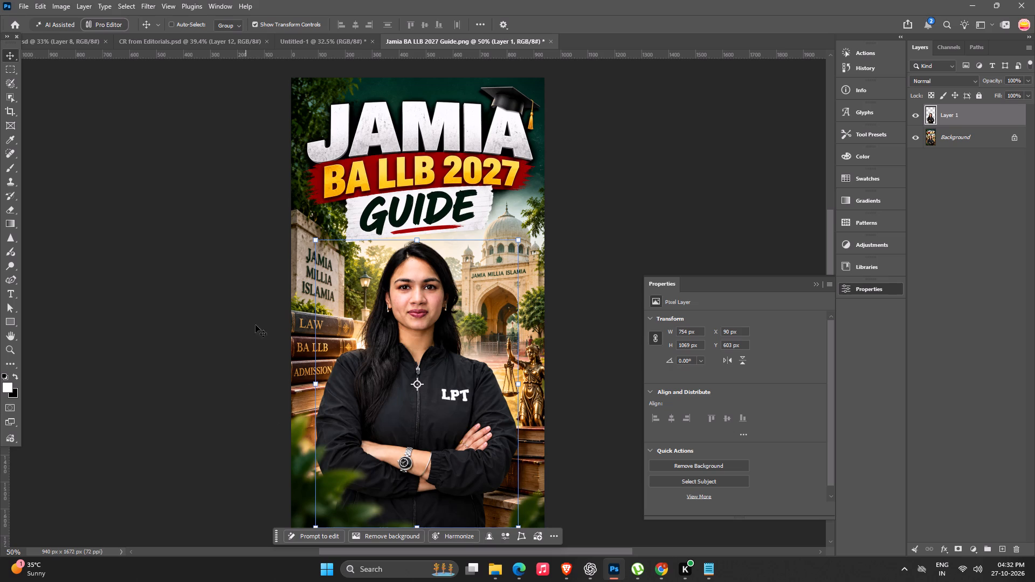
click(312, 43)
key(ctrl+v)
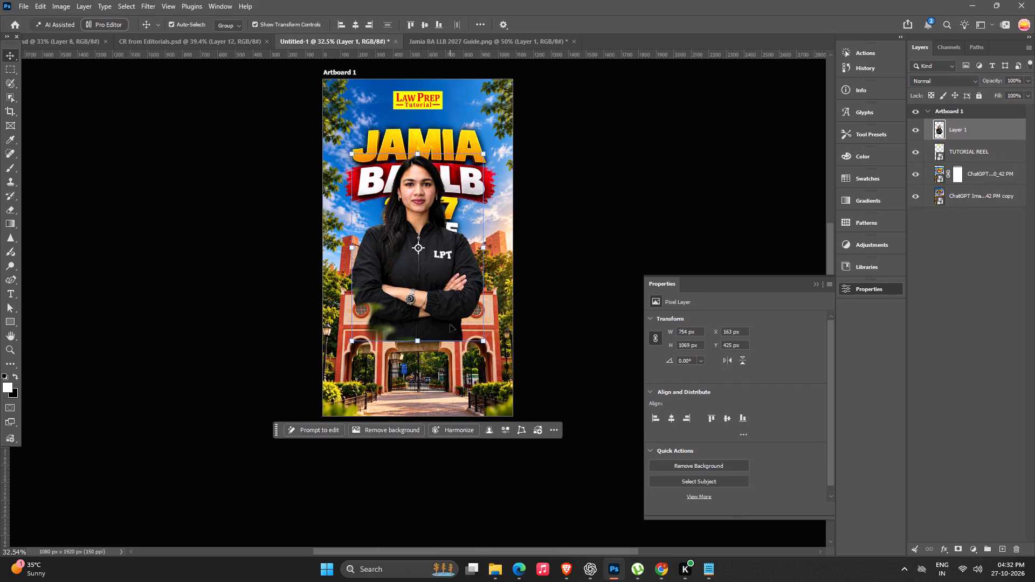
Enlarge the pasted woman to 142.06% and place her below the GUIDE title, at about X 9 px, Y 915 px.
drag(442, 292, 440, 384)
alt+drag(481, 244, 495, 241)
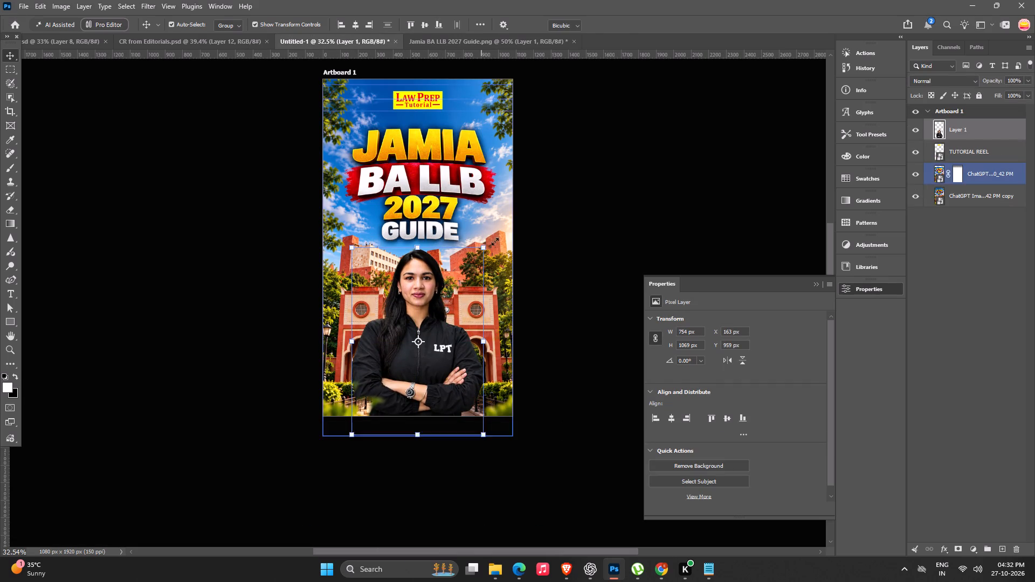
alt+drag(495, 241, 551, 234)
drag(499, 261, 502, 293)
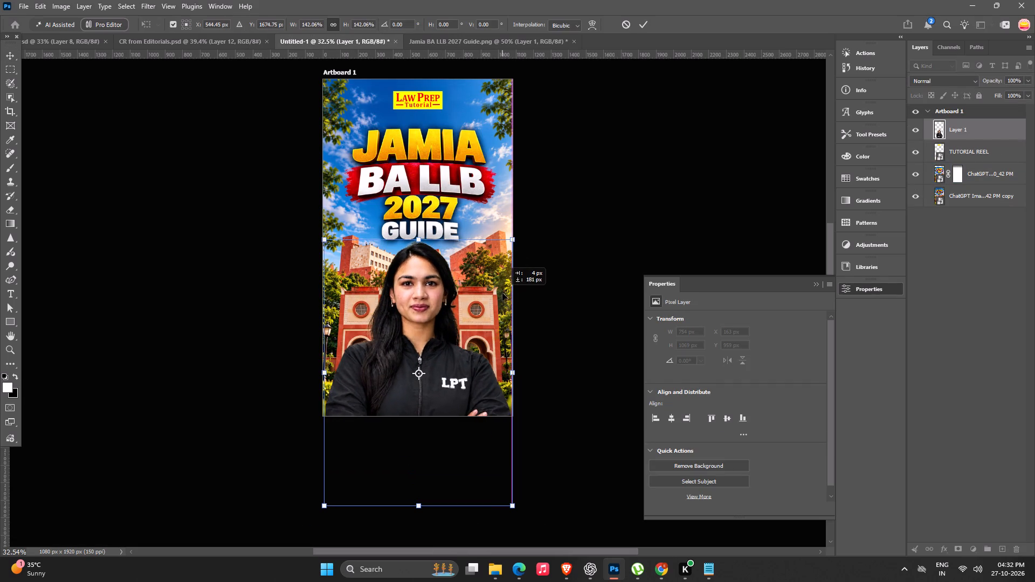
drag(502, 293, 503, 293)
key(Return)
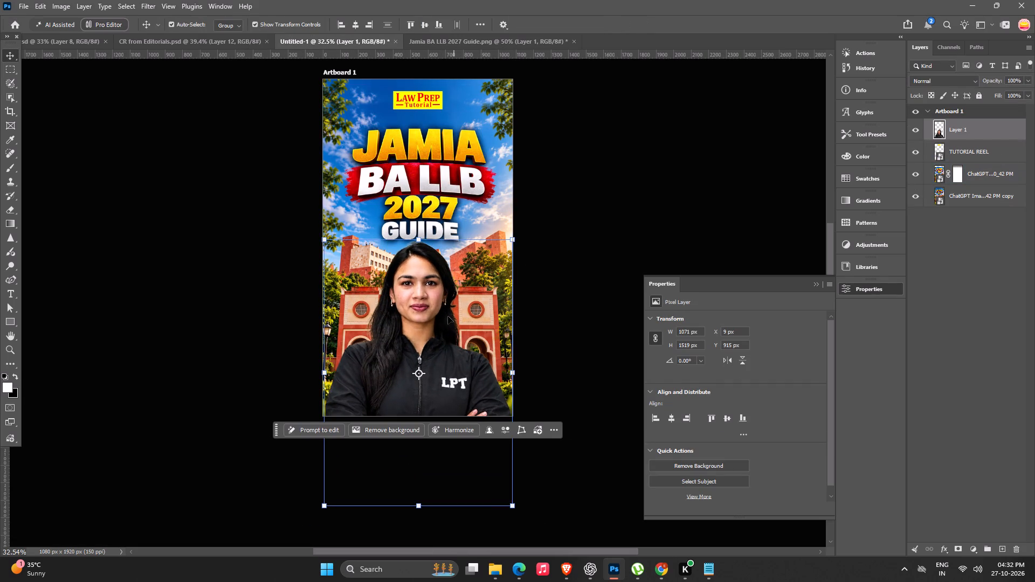
Add a new empty layer above the woman's layer and ready the Brush tool for painting on it.
click(447, 316)
click(1000, 549)
key(b)
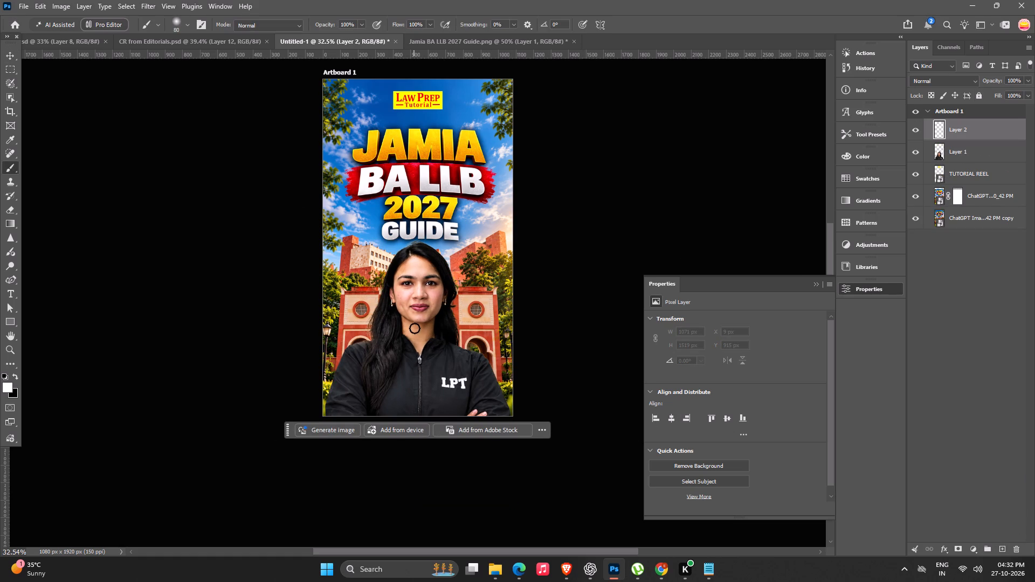
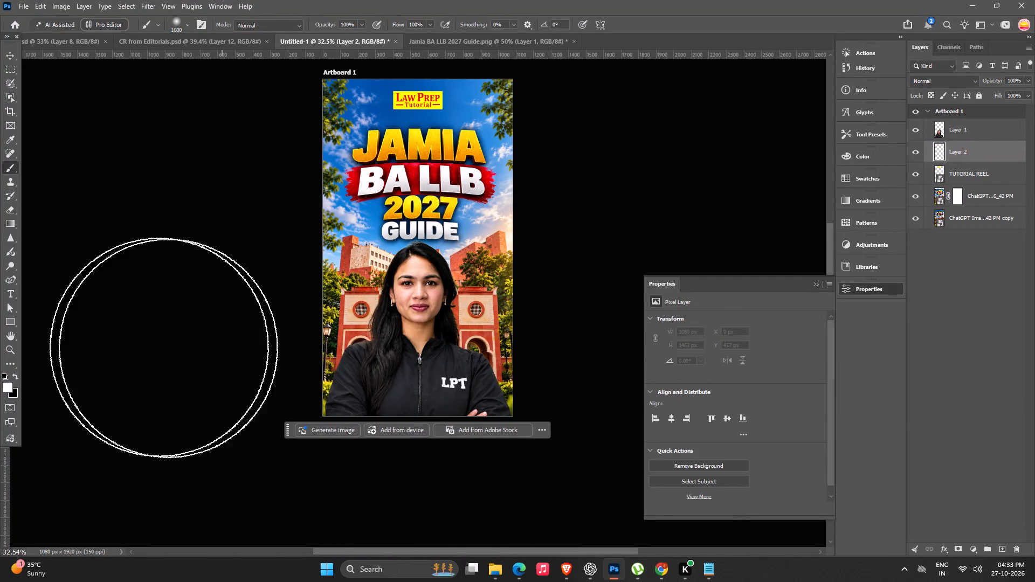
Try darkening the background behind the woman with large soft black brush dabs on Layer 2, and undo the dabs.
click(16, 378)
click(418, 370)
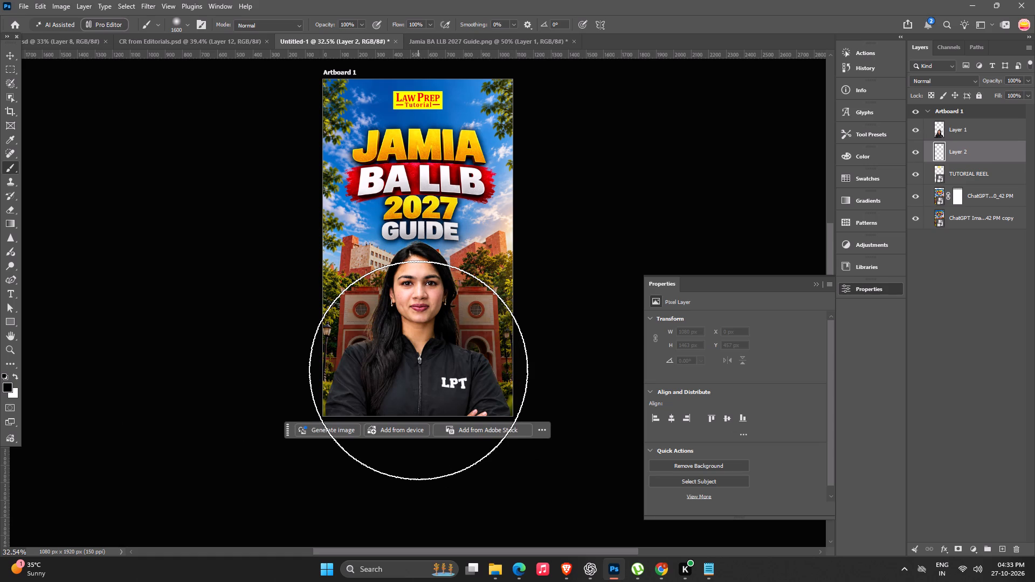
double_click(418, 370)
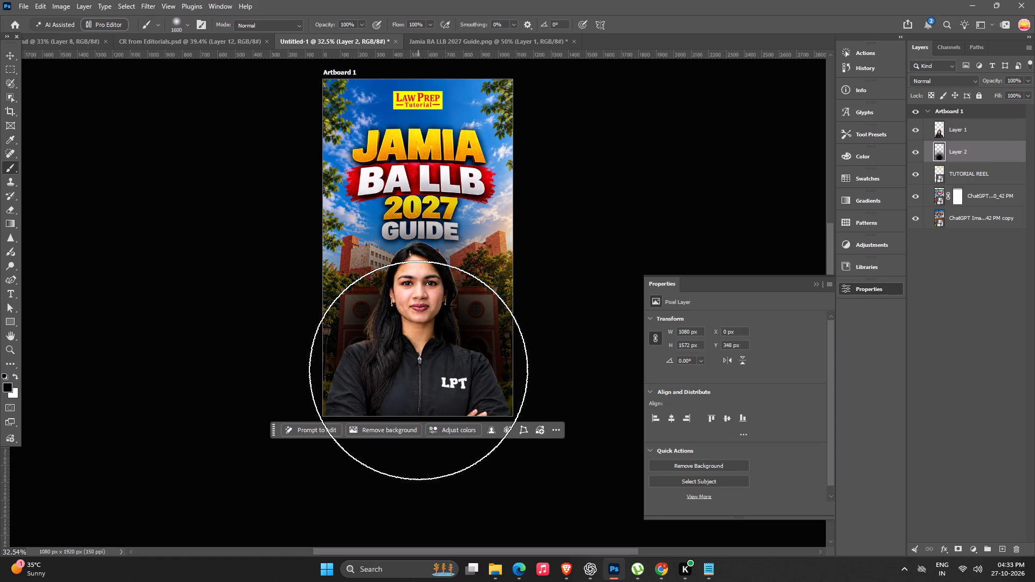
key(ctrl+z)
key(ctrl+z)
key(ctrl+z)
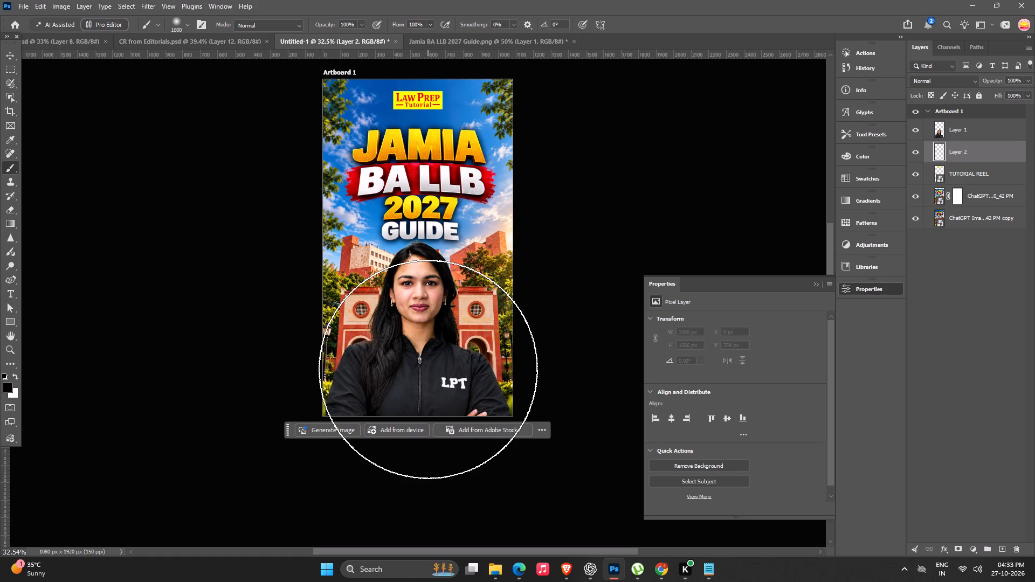
Load the woman's outline from Layer 1 as a selection while keeping Layer 2 active.
ctrl+click(937, 127)
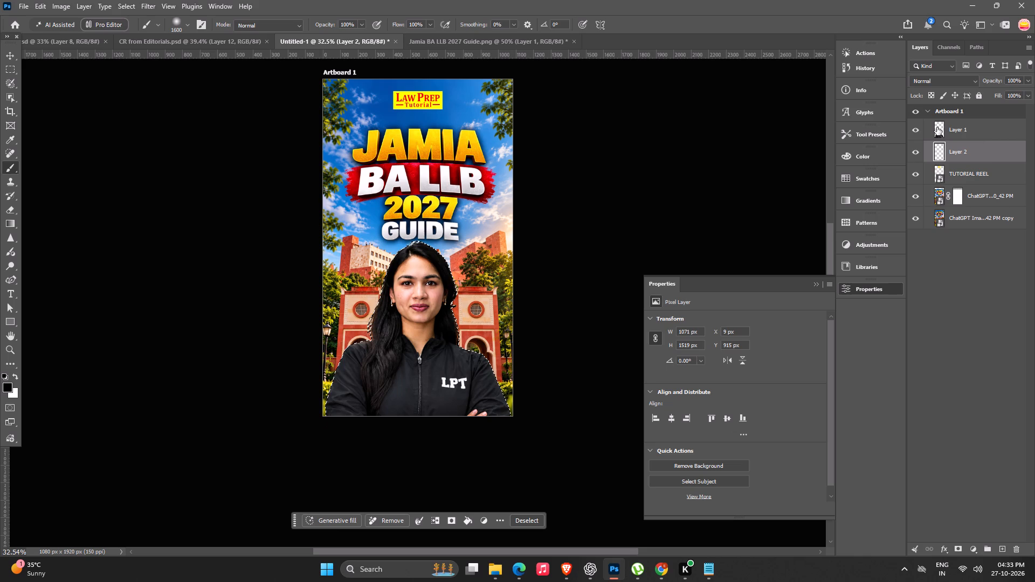
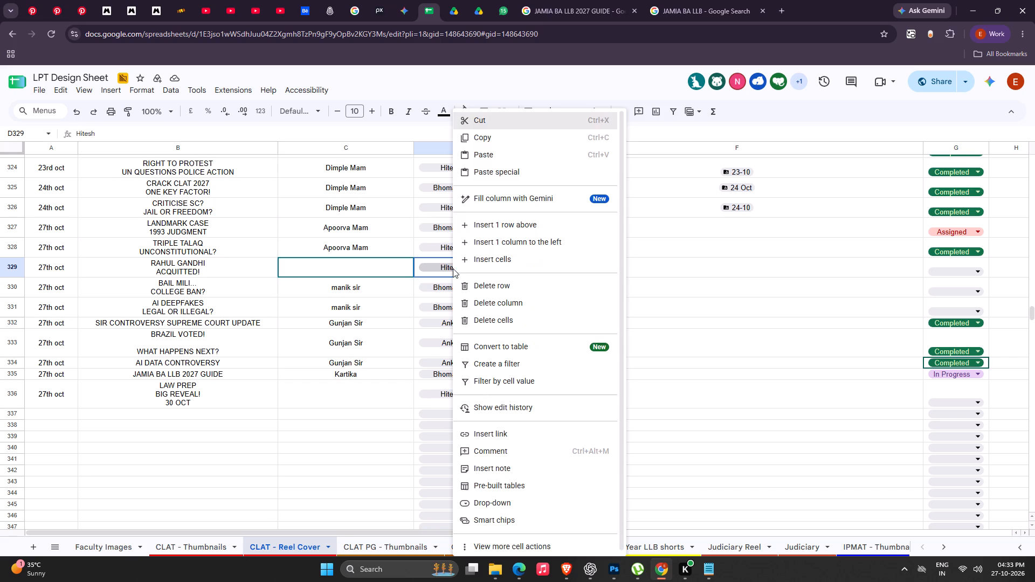
Review the edit history of the assignee cell D329 in the RAHUL GANDHI ACQUITTED! row, going back through its earlier changes.
click(522, 401)
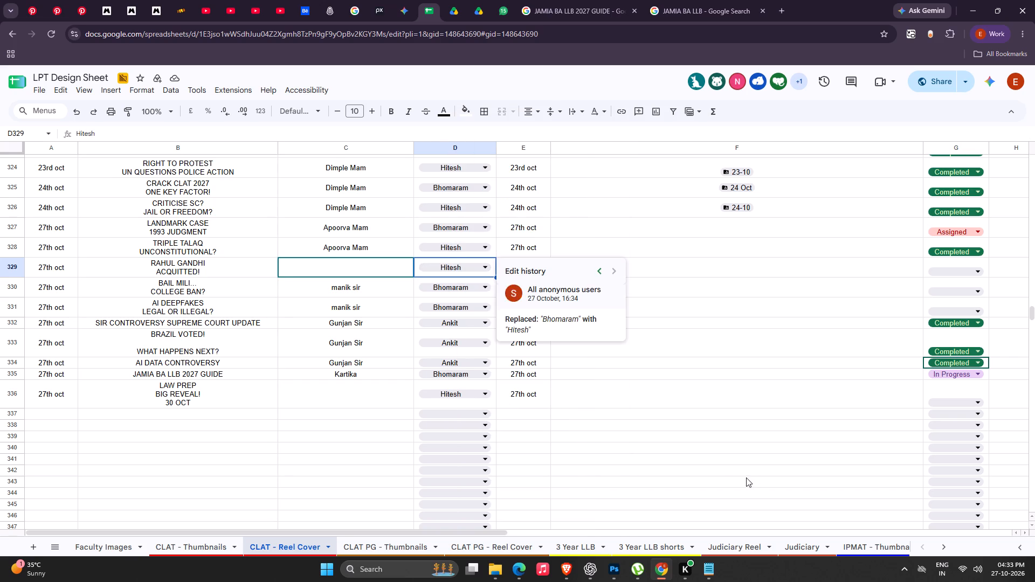
drag(596, 275, 625, 259)
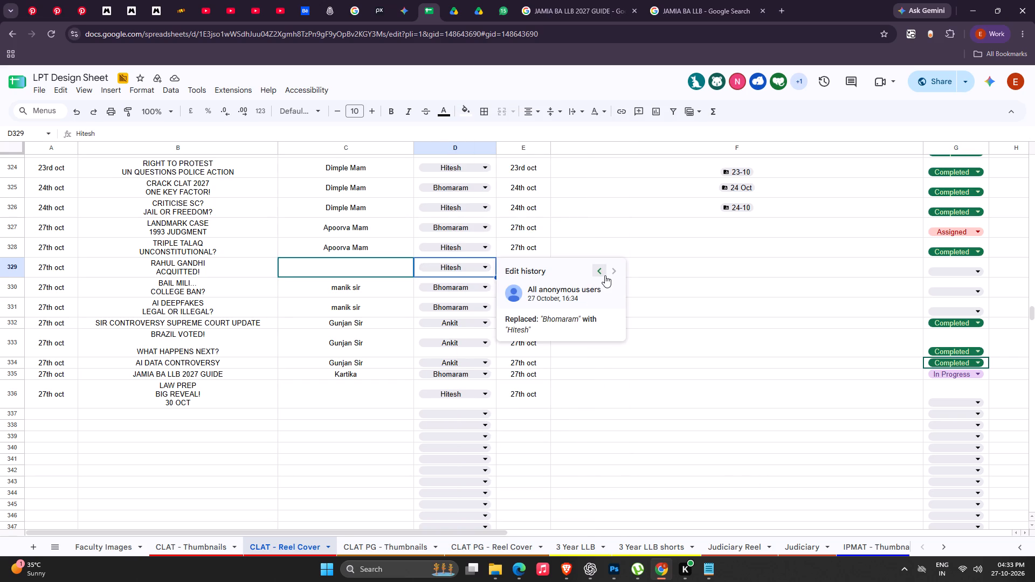
click(604, 273)
click(604, 273)
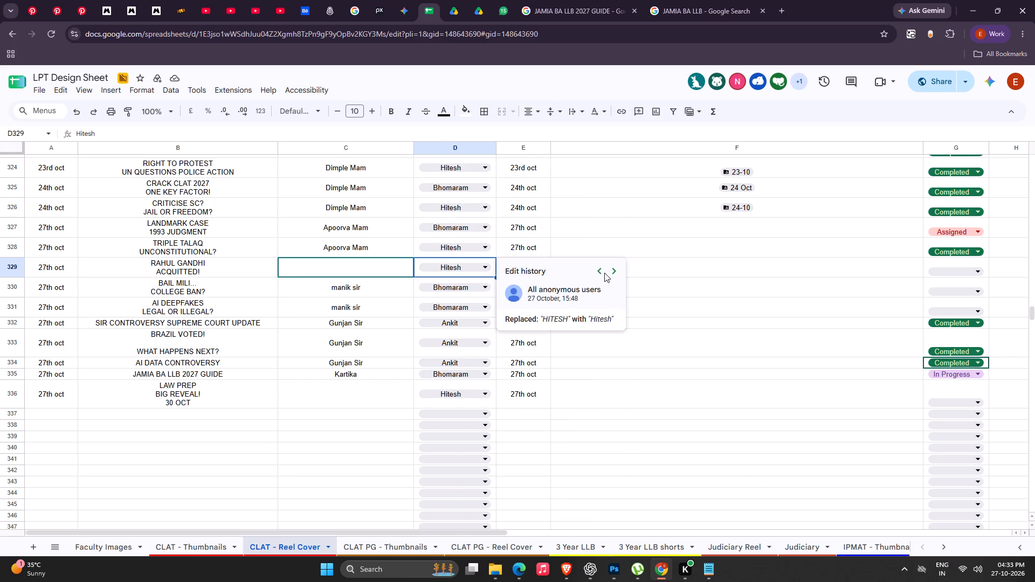
click(604, 273)
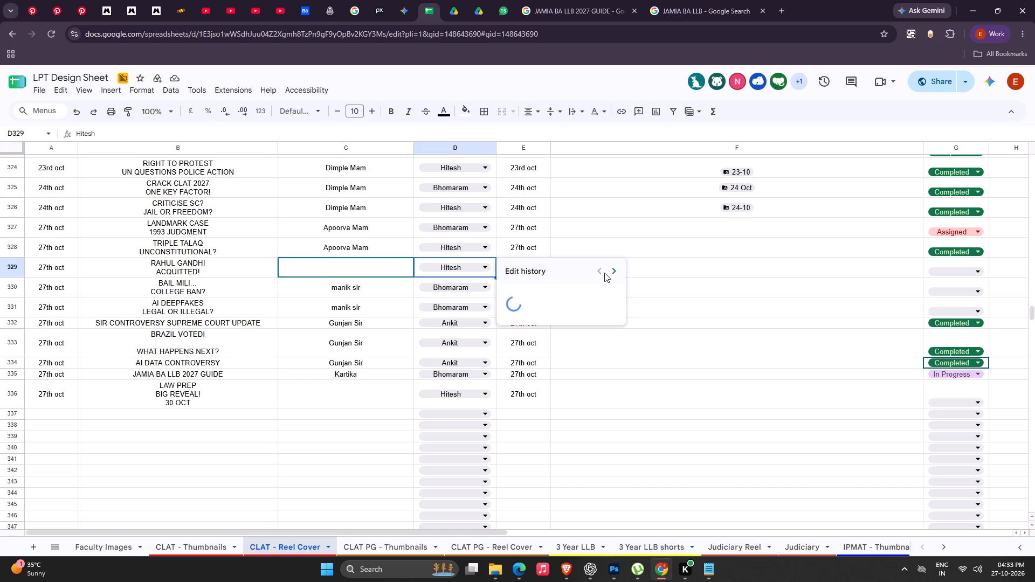
click(604, 273)
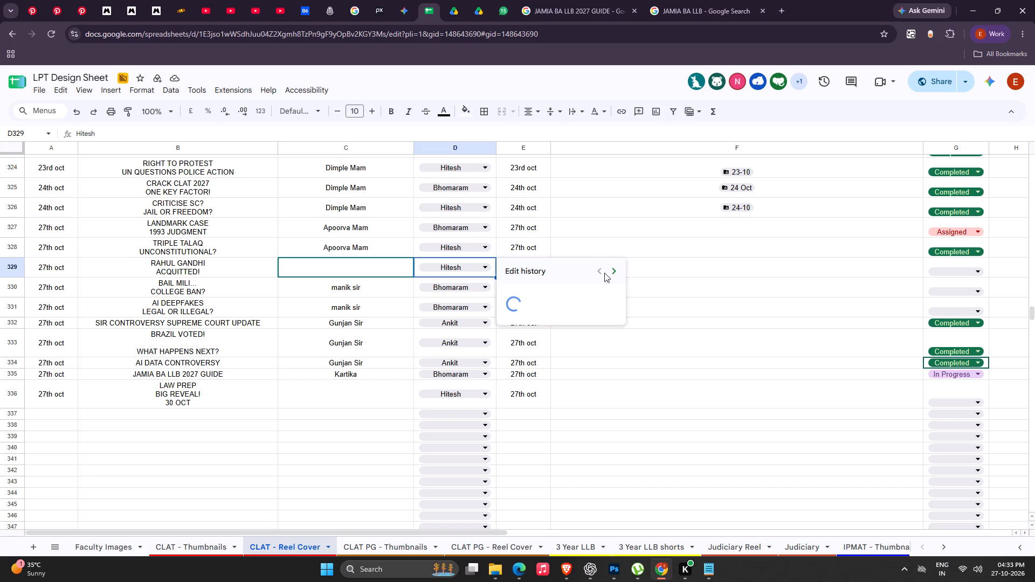
click(613, 270)
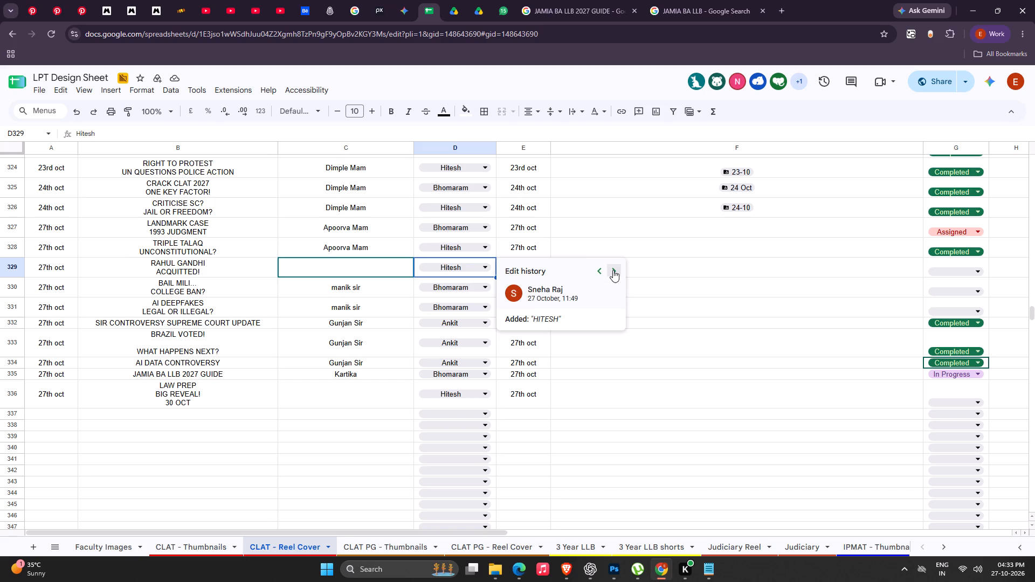
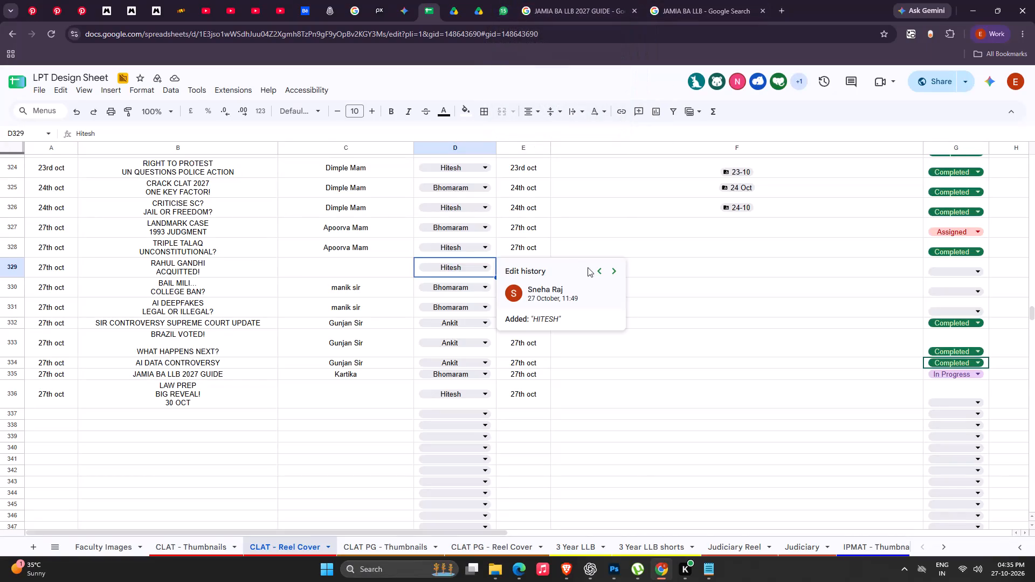
Step back and forth through the edit history of assignee cell D329 in the RAHUL GANDHI ACQUITTED! row.
click(604, 273)
click(599, 274)
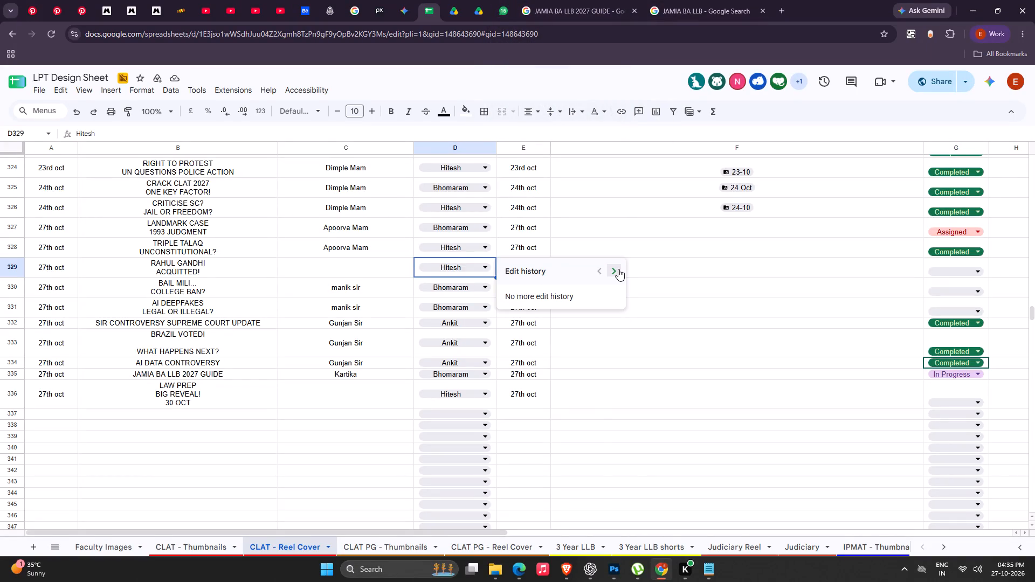
click(618, 269)
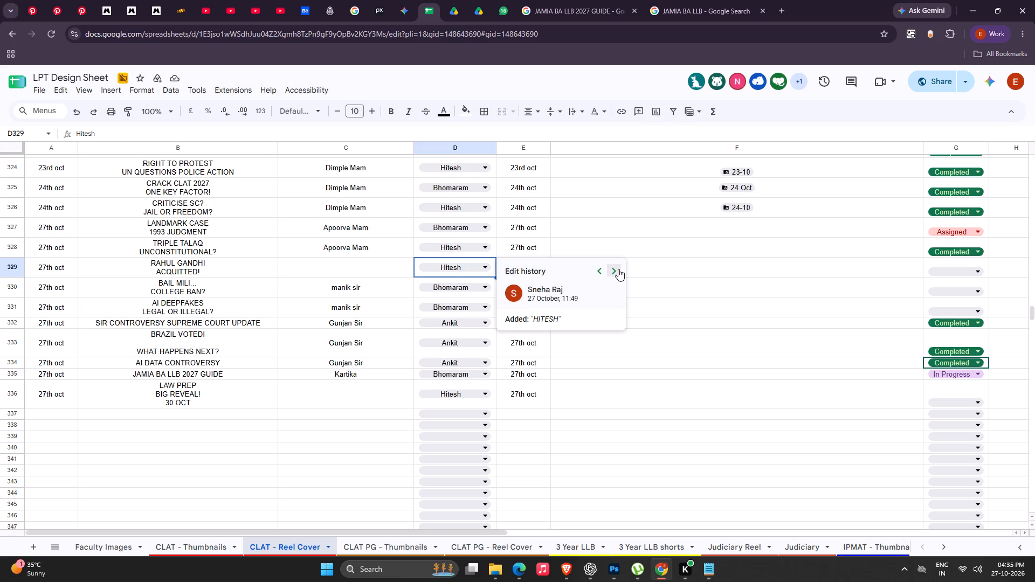
click(604, 271)
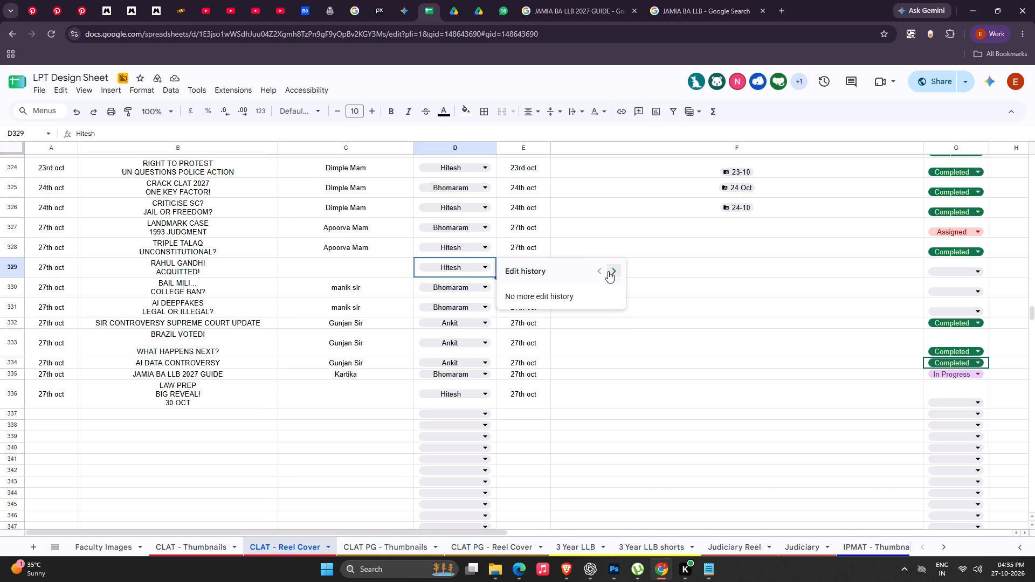
click(613, 270)
click(613, 270)
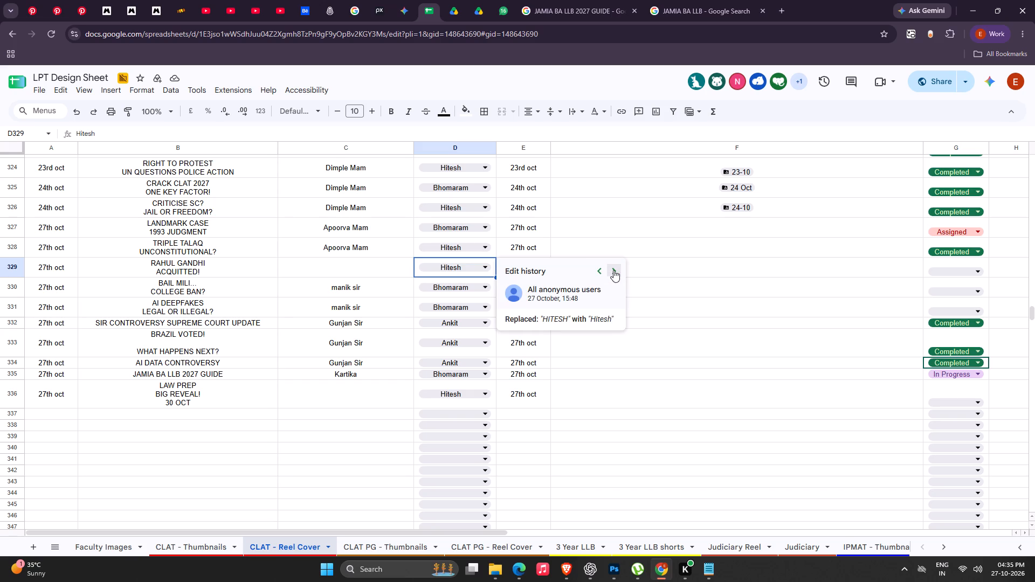
click(613, 270)
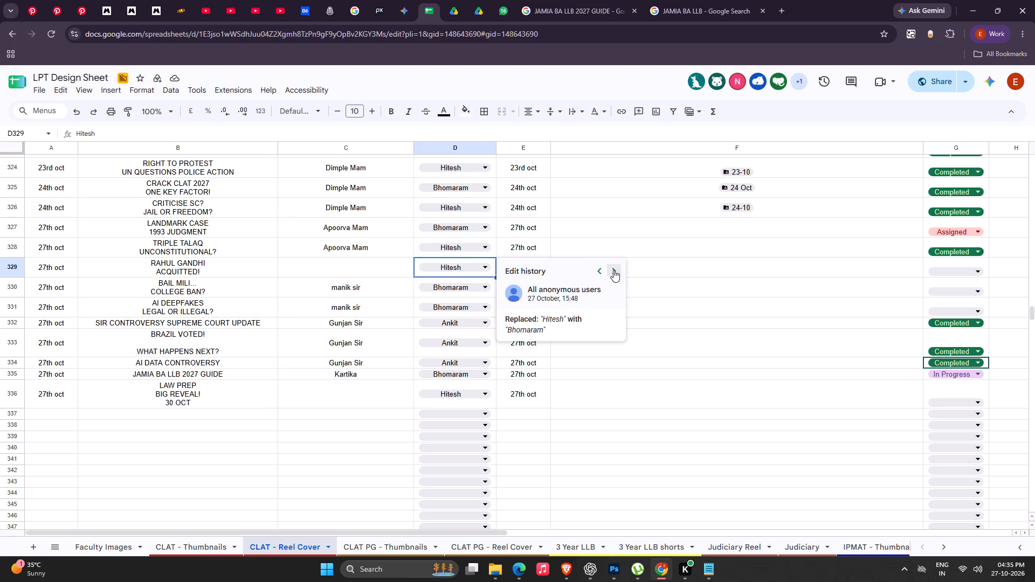
click(613, 270)
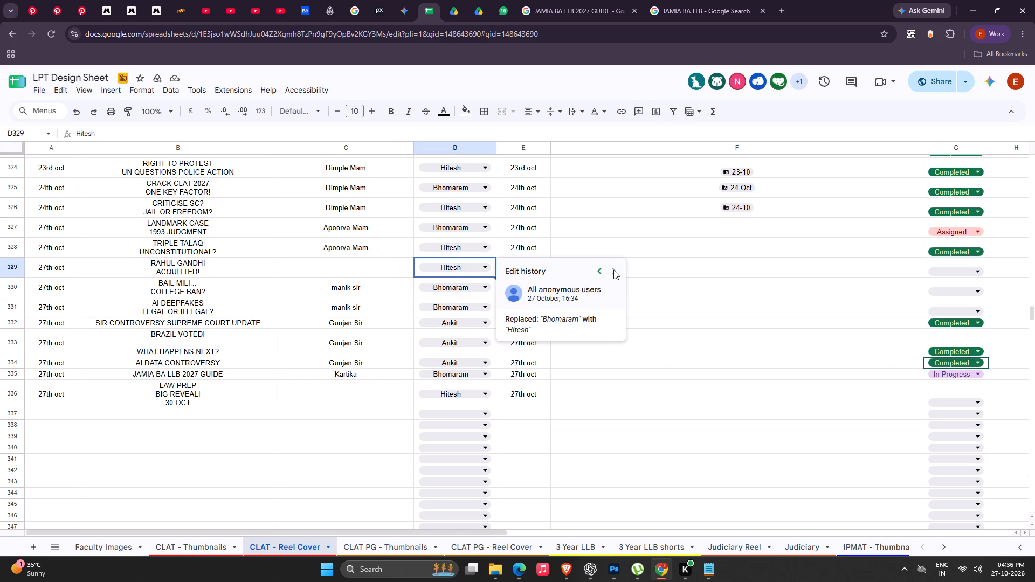
click(613, 270)
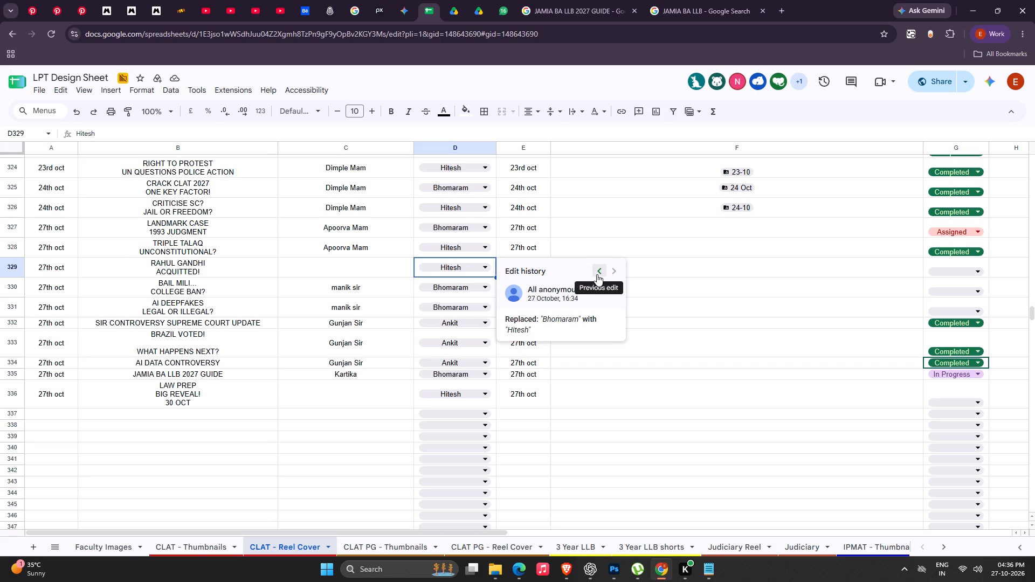
click(597, 274)
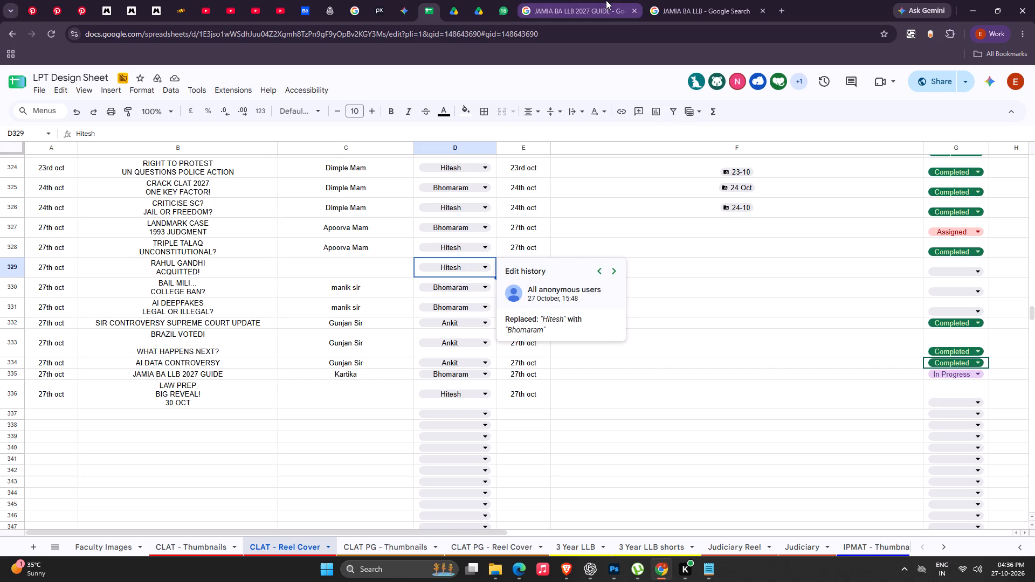
Switch to Photoshop, clear the active selection and add an empty layer directly beneath the presenter cutout layer.
click(571, 0)
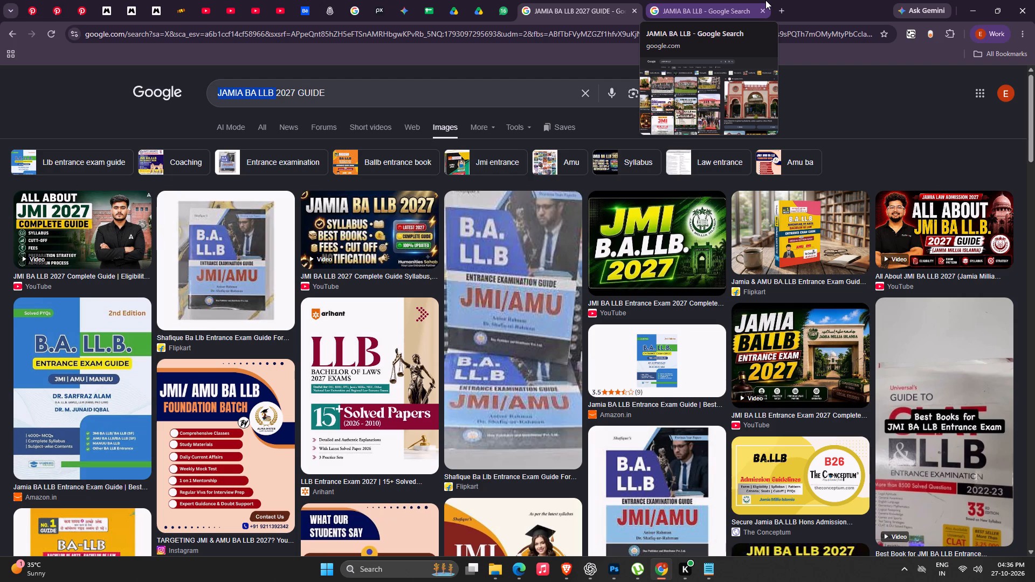
click(618, 567)
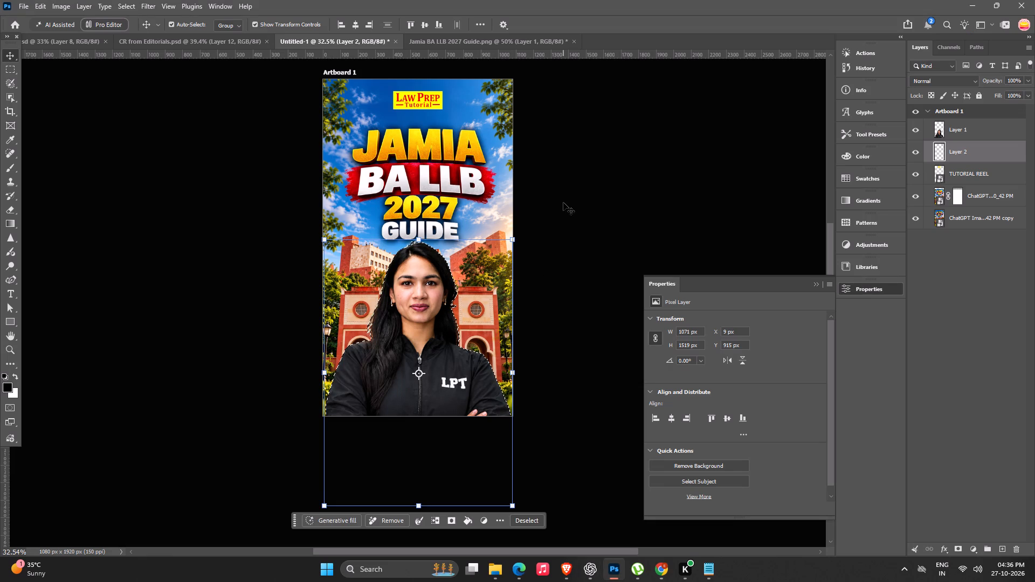
key(Return)
key(ctrl+d)
click(433, 286)
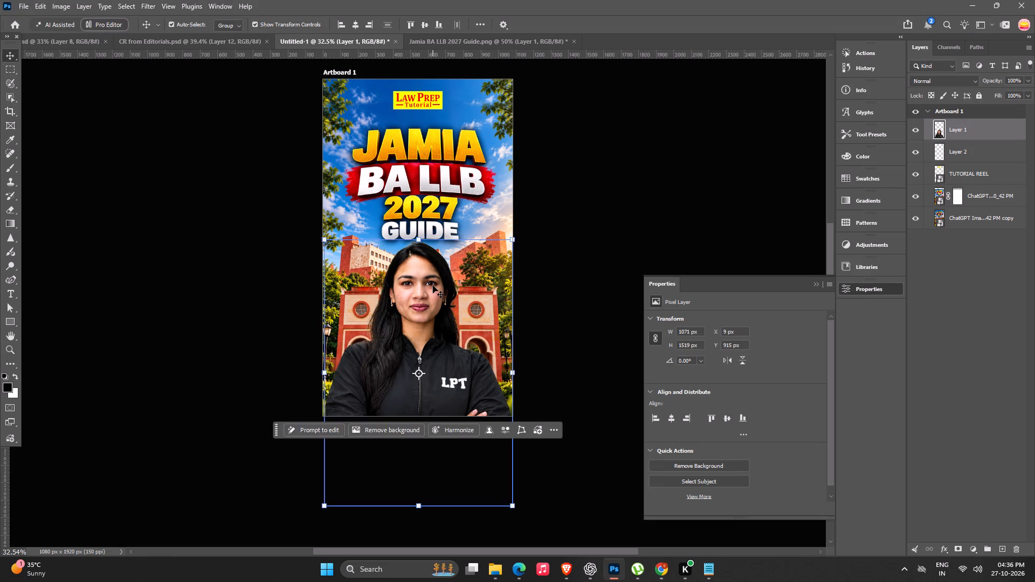
click(1000, 545)
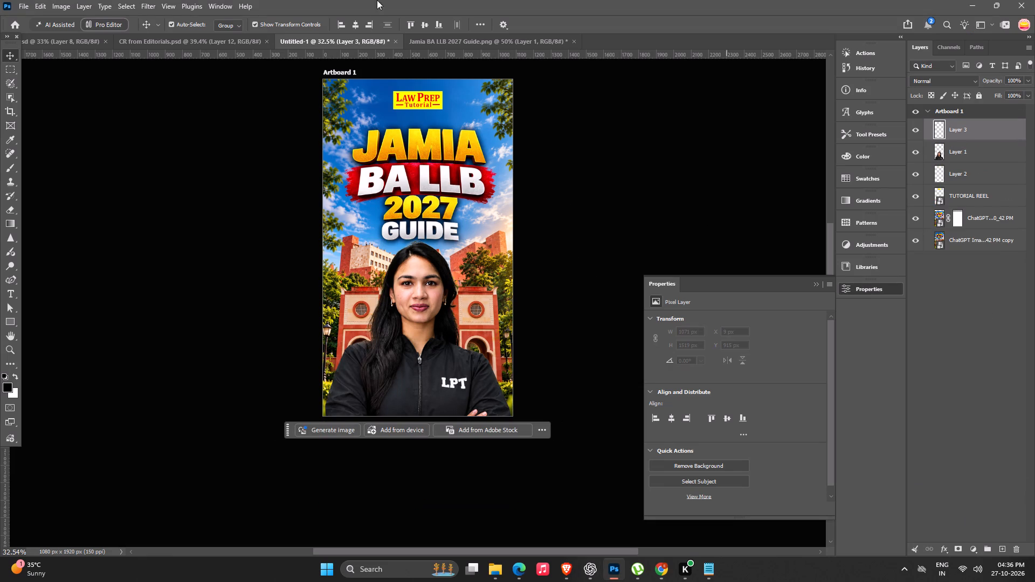
drag(990, 130, 979, 166)
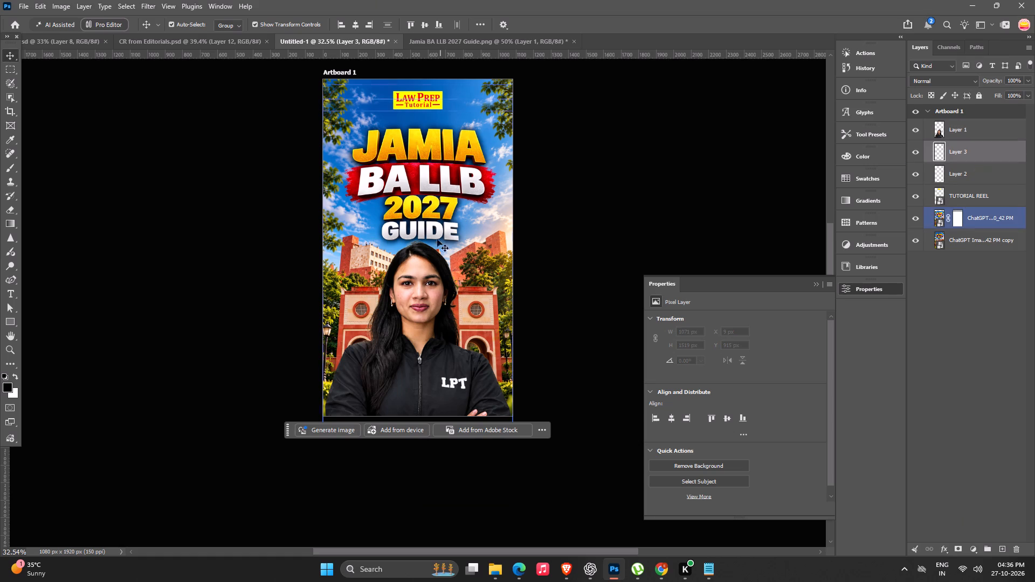
Paint soft black shading with a 1000 px brush along the artboard's bottom edge, on the new layer behind the presenter.
key(b)
click(403, 346)
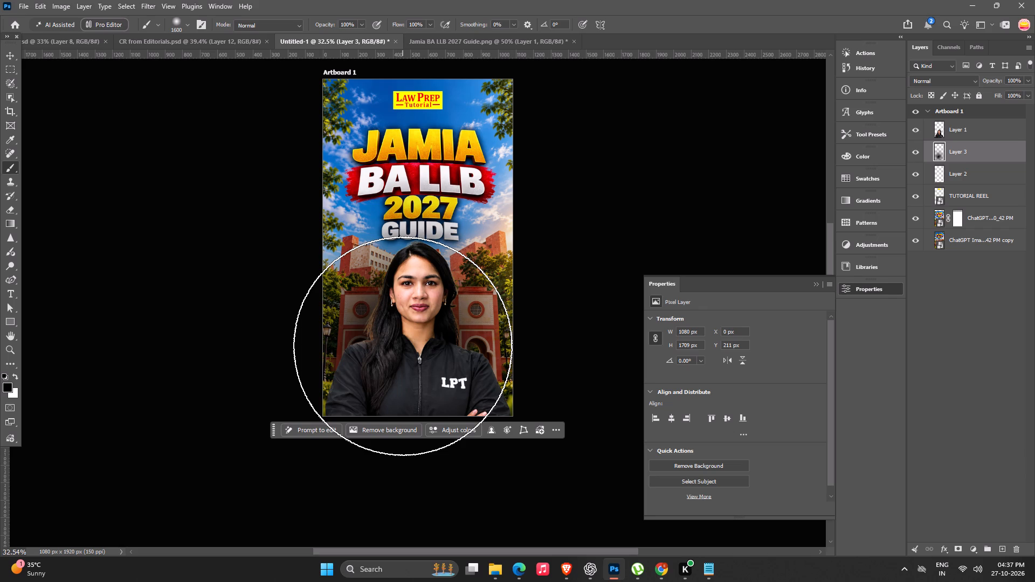
key(ctrl+z)
alt+scroll(409, 419, up, 3)
key(bracketleft)
key(bracketleft)
key(bracketleft)
key(bracketleft)
key(bracketleft)
key(bracketleft)
key(bracketleft)
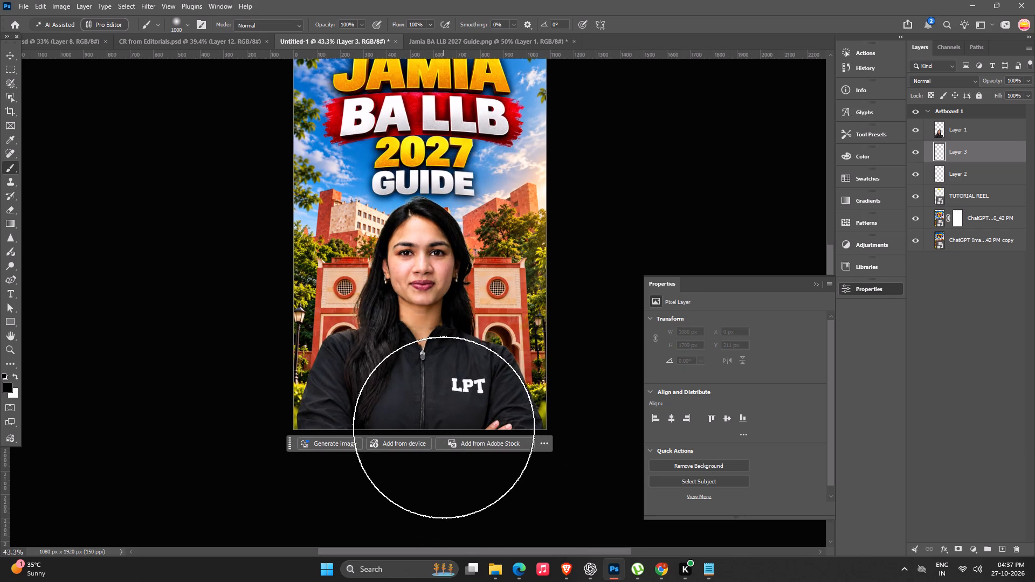
click(447, 423)
click(389, 421)
click(406, 423)
click(424, 425)
double_click(436, 426)
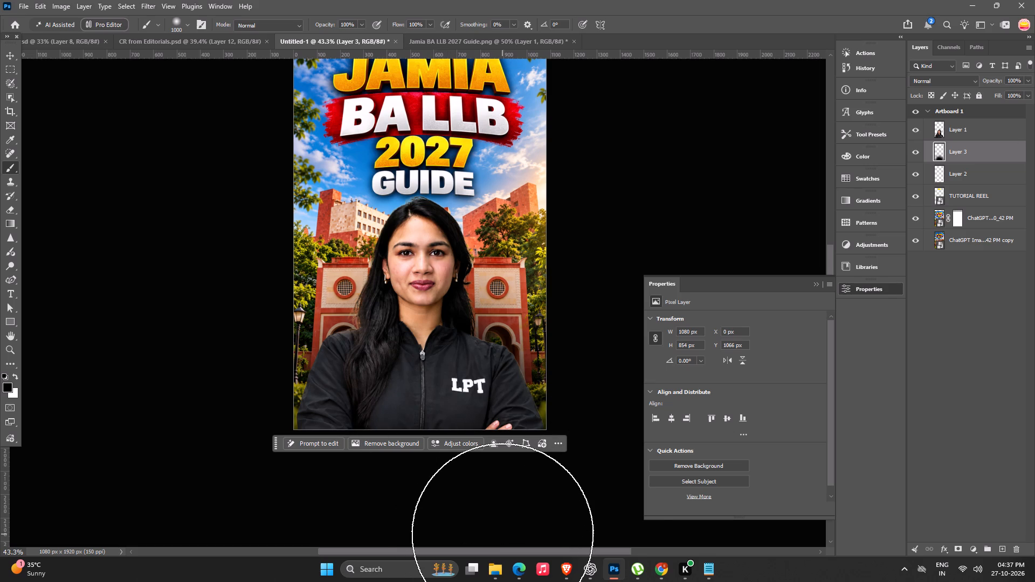
Scale the two ChatGPT background image layers together to 104.66% and nudge them slightly upward.
alt+scroll(461, 373, down, 7)
key(space)
key(space)
key(space)
click(420, 297)
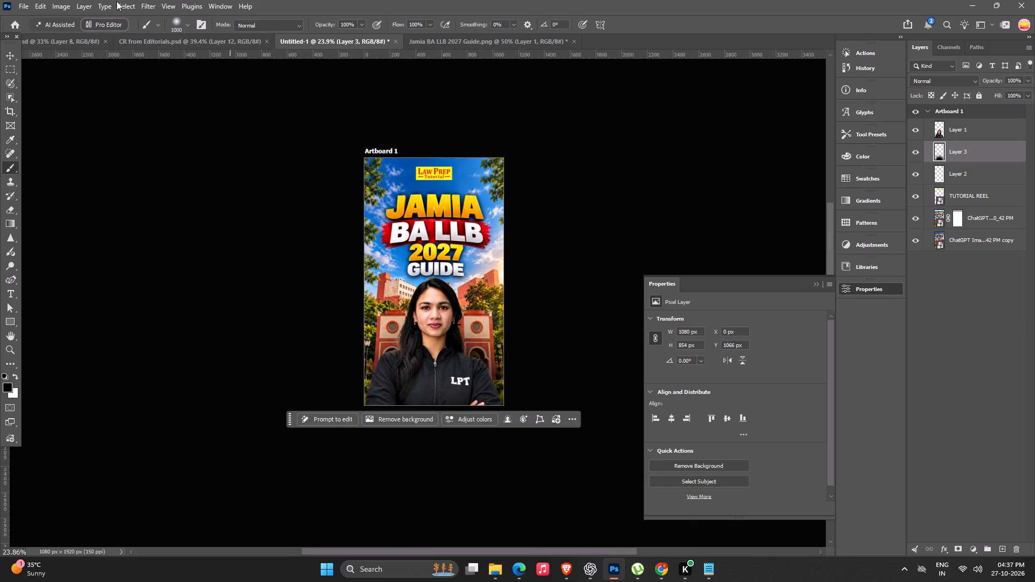
click(11, 53)
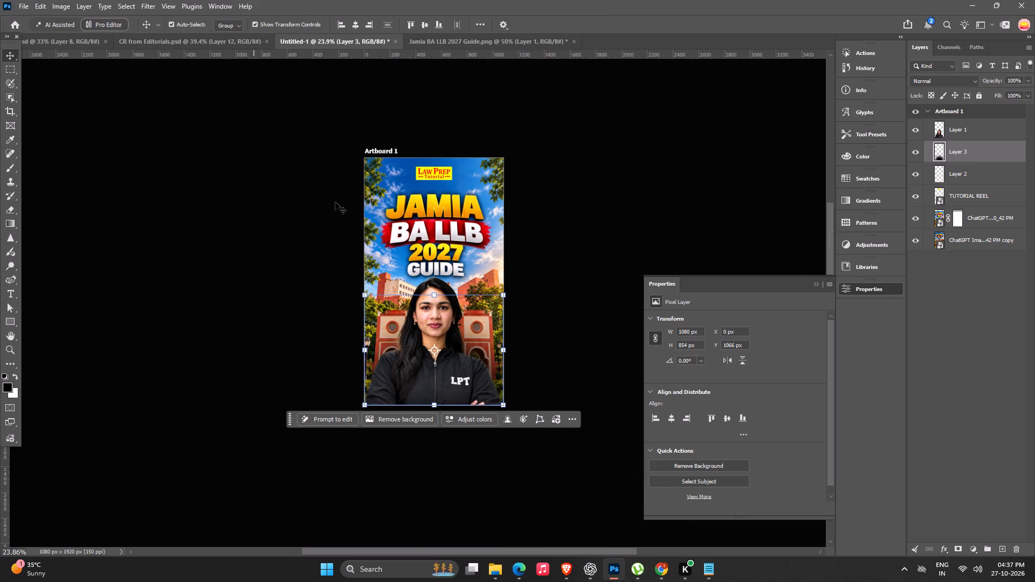
click(395, 223)
ctrl+click(992, 240)
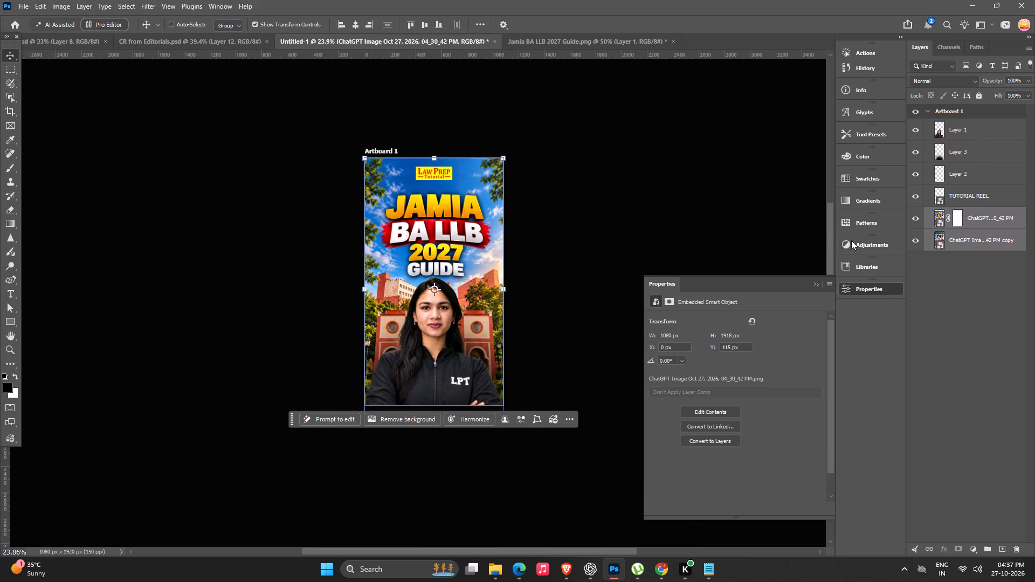
alt+drag(502, 155, 509, 152)
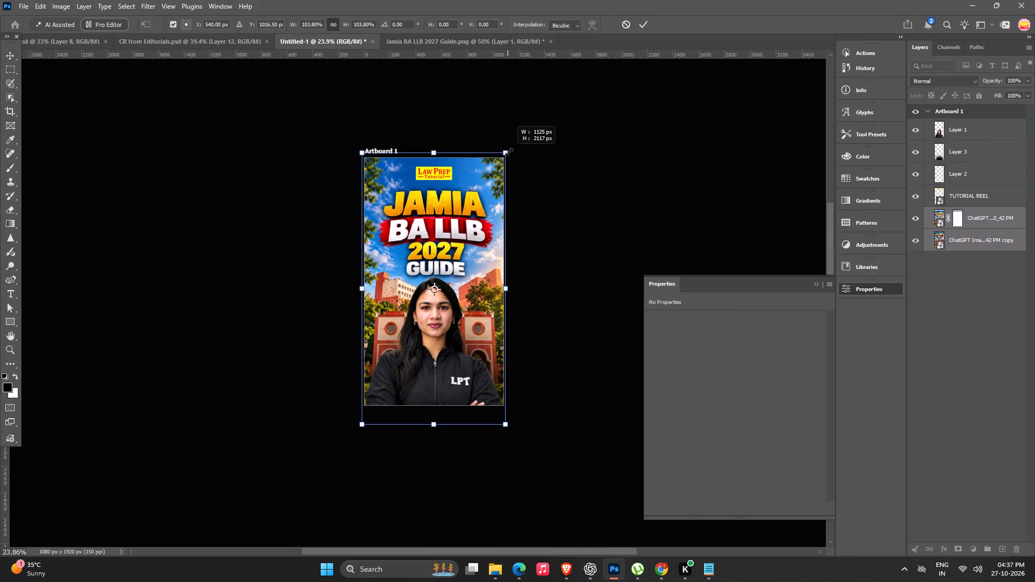
alt+drag(509, 152, 510, 152)
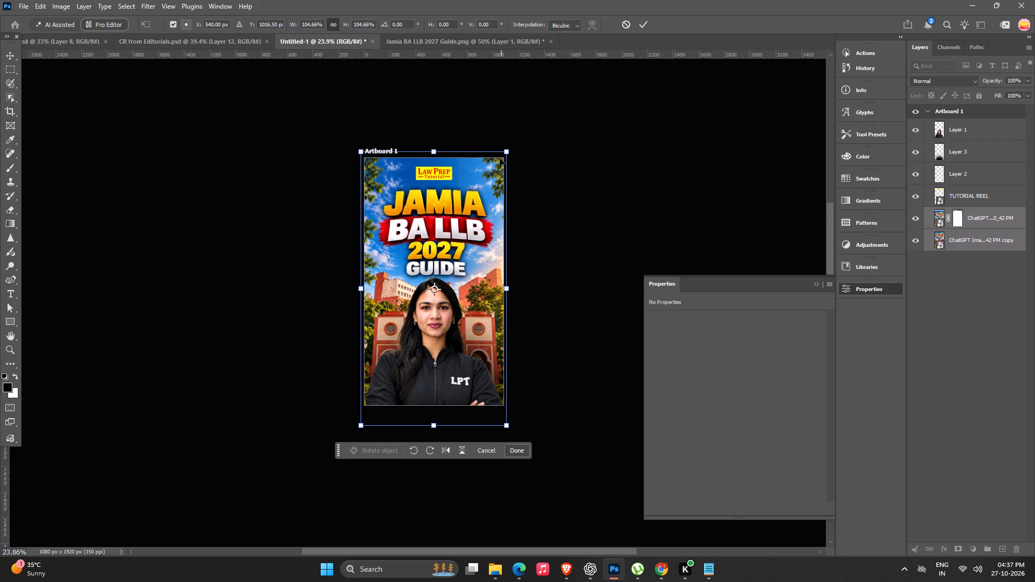
key(Up)
key(Return)
scroll(500, 158, up, 1)
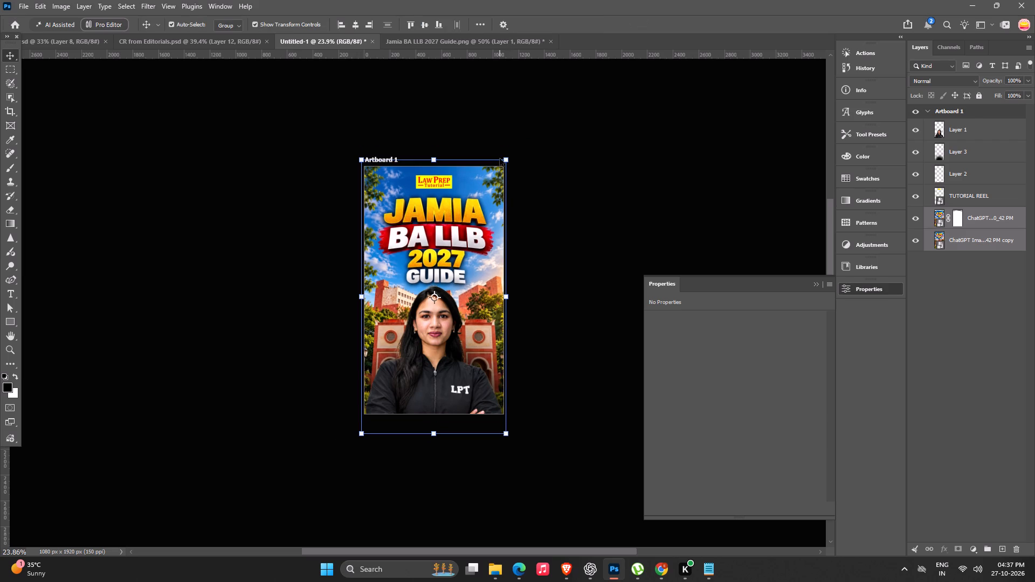
Stamp all visible layers into a new merged layer at the top of the layer stack.
click(988, 123)
key(ctrl+alt+shift+e)
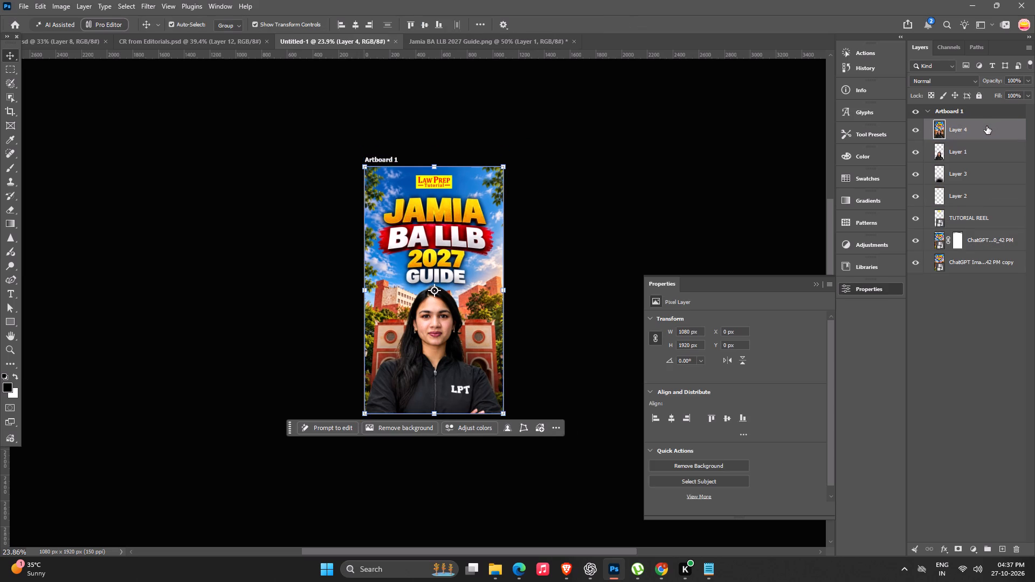
Darken the merged layer's edges with a negative Vignette in the Camera Raw filter.
key(ctrl+shift+a)
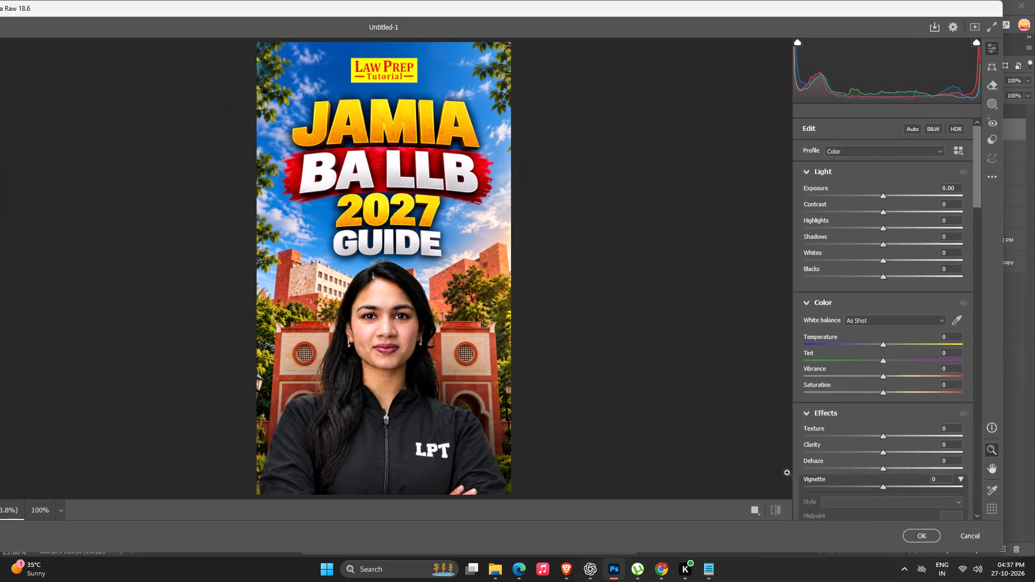
drag(884, 484, 840, 480)
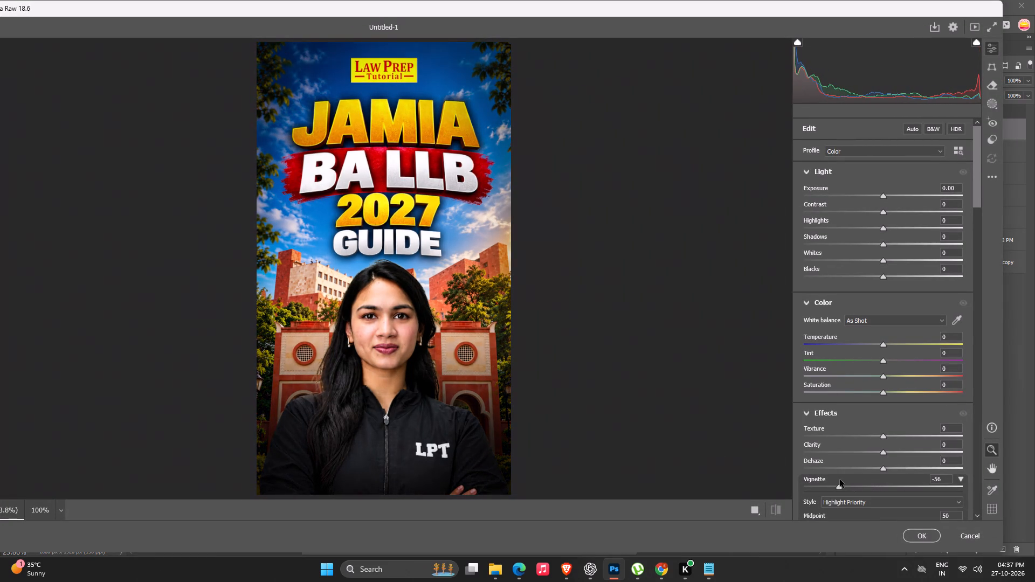
drag(840, 480, 849, 480)
key(Return)
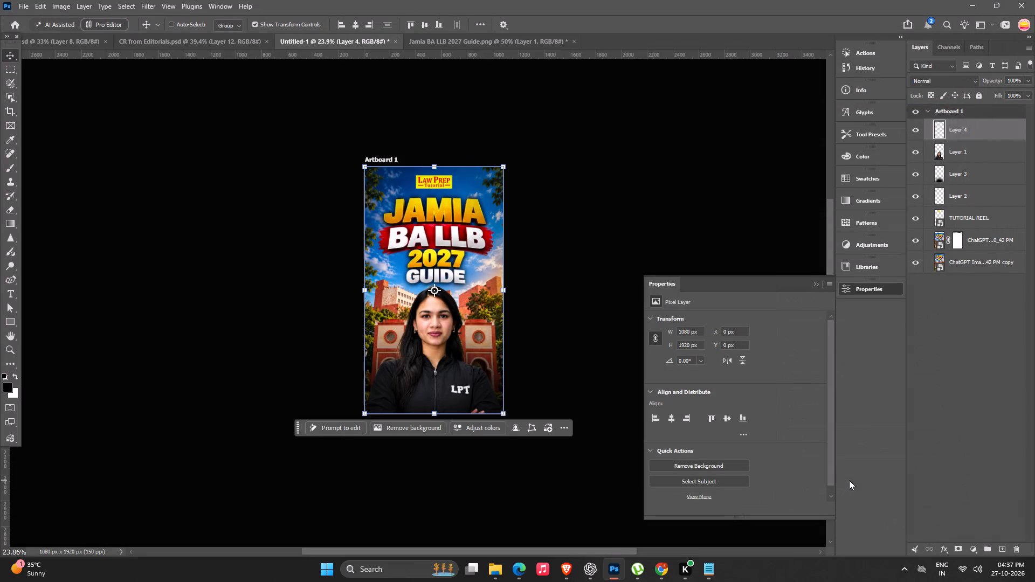
Select the whole cover and copy its merged artwork.
key(ctrl+a)
key(ctrl+shift+c)
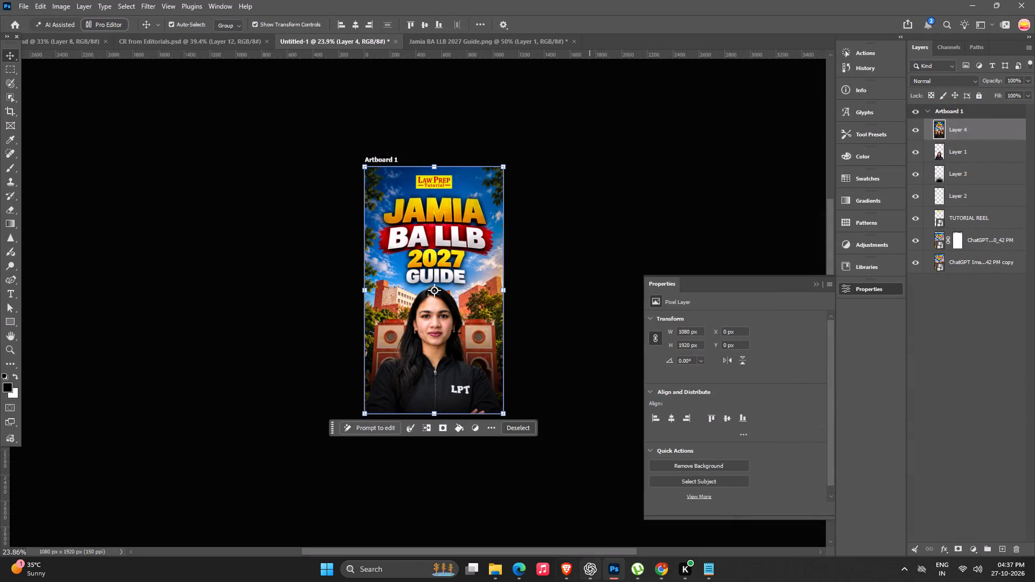
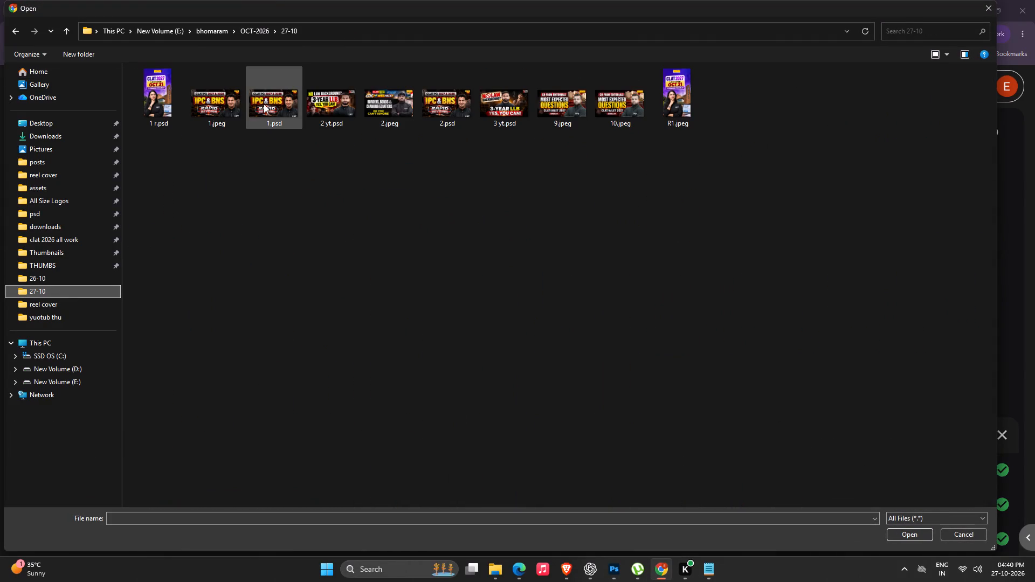
Upload 9.jpeg and 10.jpeg from the local 27-10 folder to the 27 Oct folder in Google Drive.
click(436, 266)
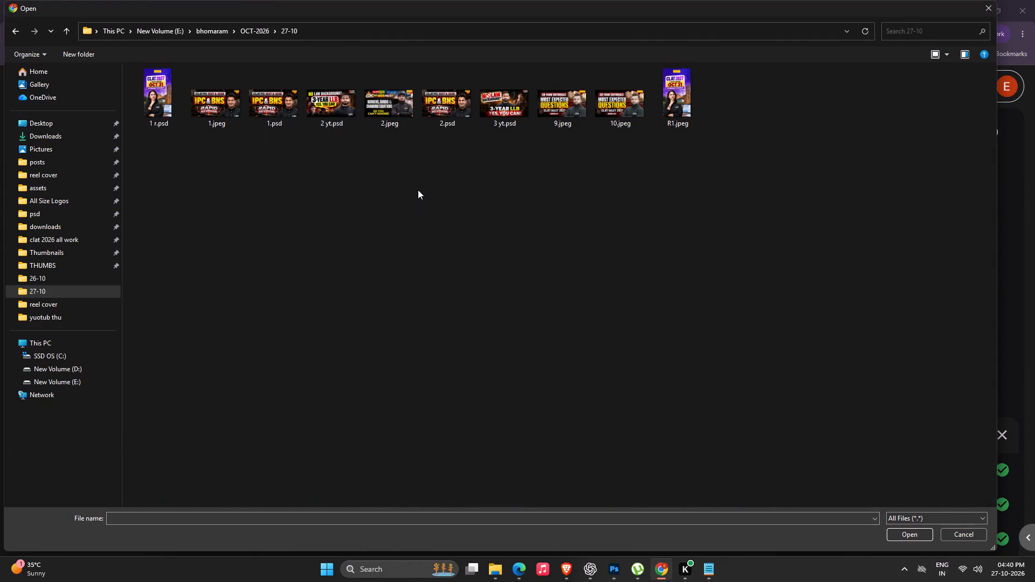
ctrl+click(623, 105)
ctrl+click(565, 98)
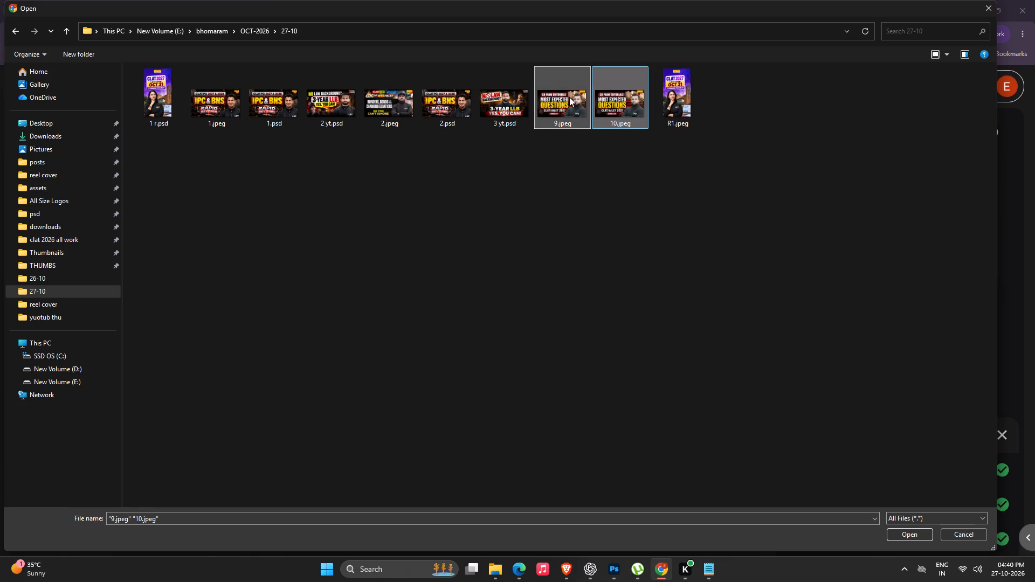
key(Return)
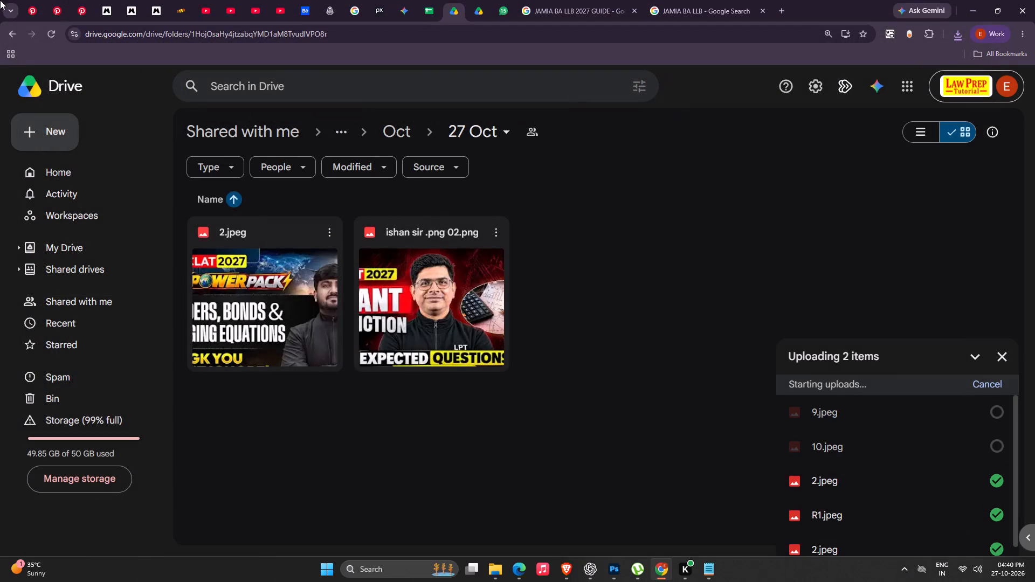
Copy the share link of the 27 Oct Drive folder.
click(494, 134)
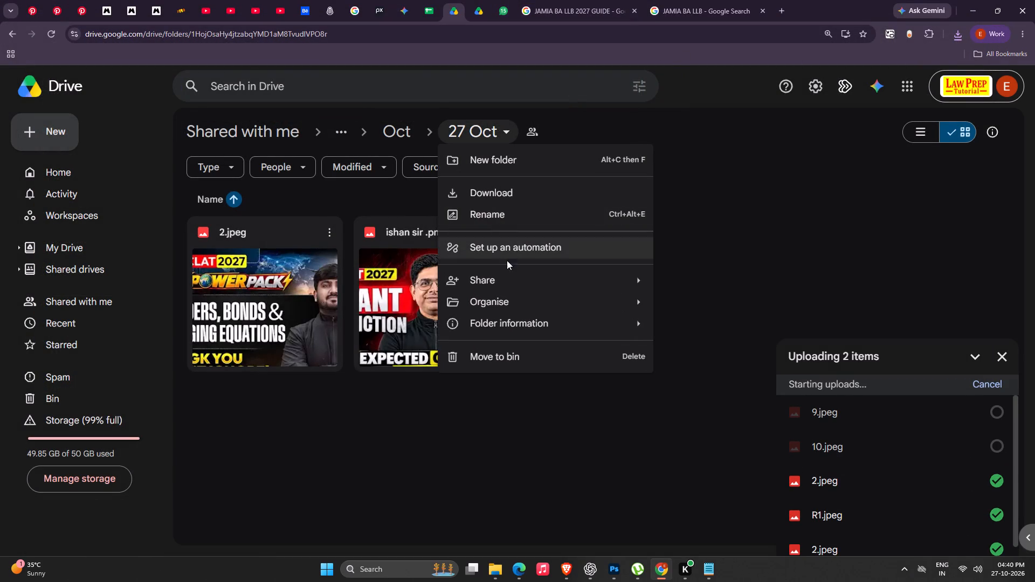
click(678, 311)
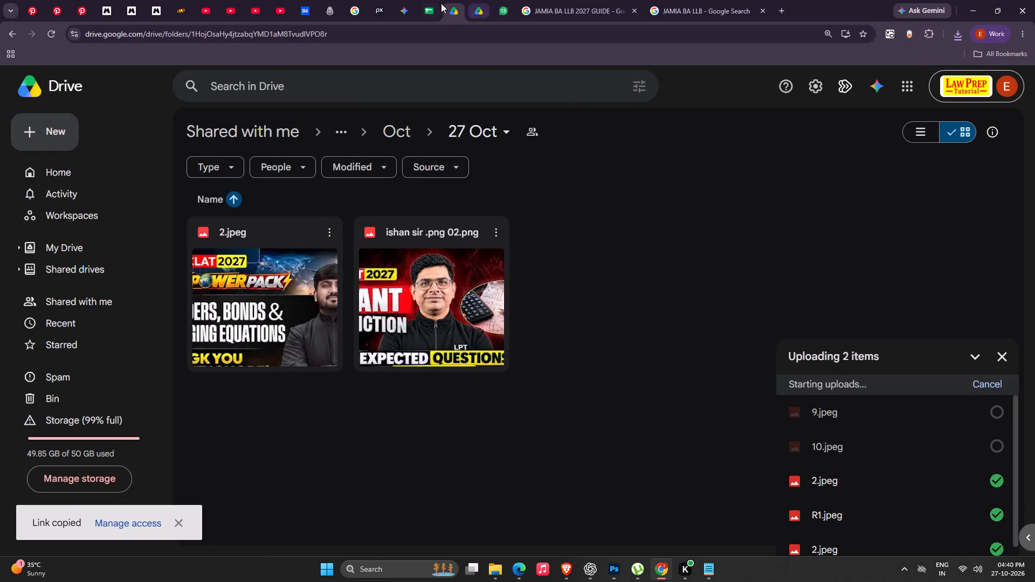
Paste the folder link into Drive Link cell G468 of the CLAT - Thumbnails sheet and convert it to the 27 Oct chip.
click(433, 0)
click(730, 392)
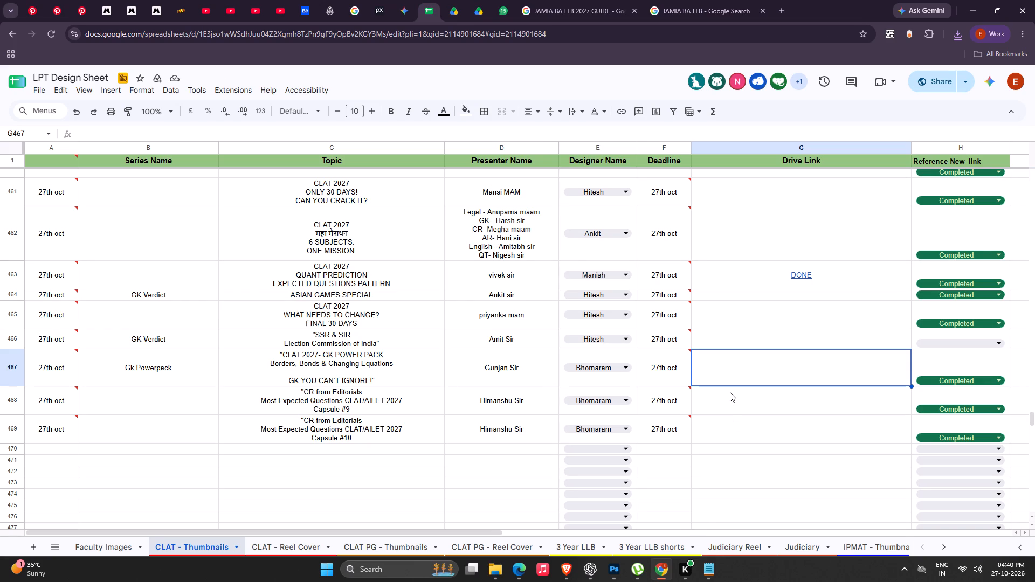
key(ctrl+v)
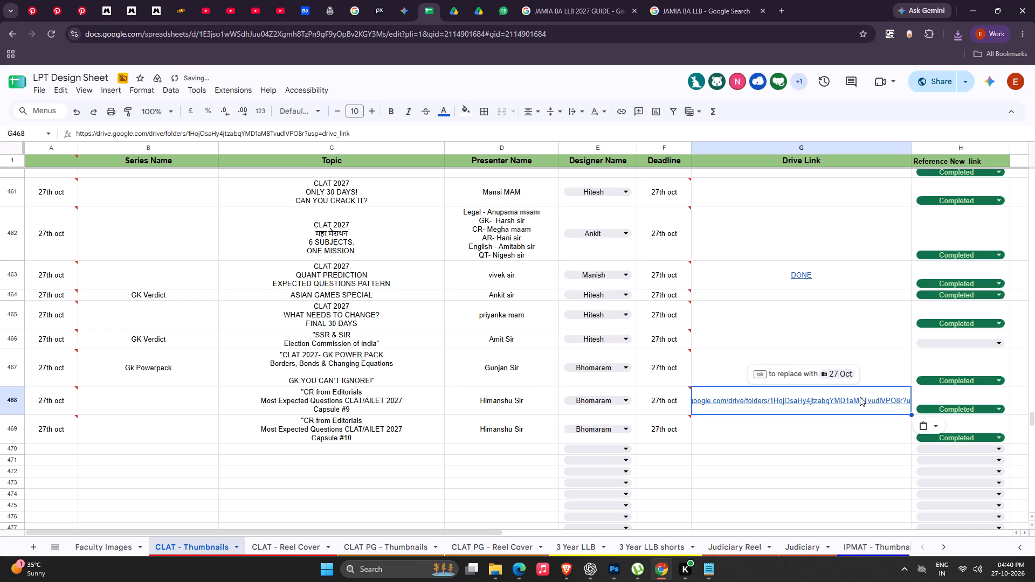
click(844, 374)
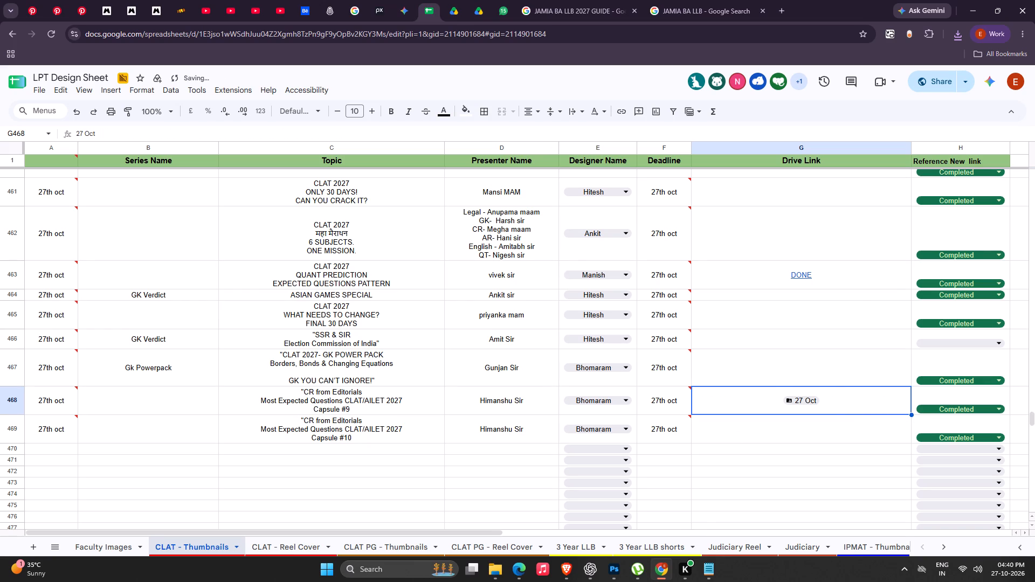
Fill the 27 Oct chip from G468 down to G469 and up to G467.
drag(911, 413, 905, 438)
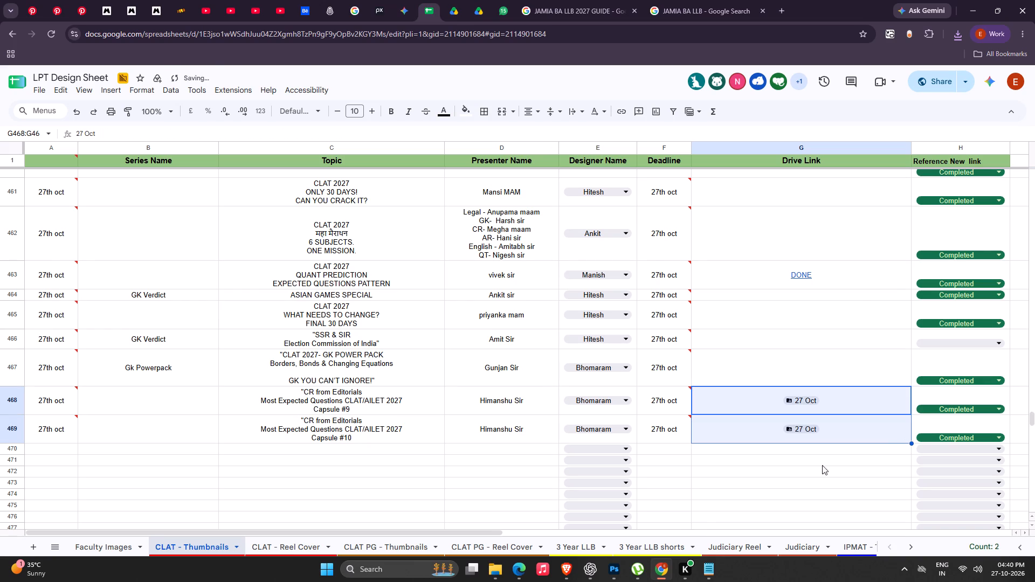
scroll(597, 529, down, 1)
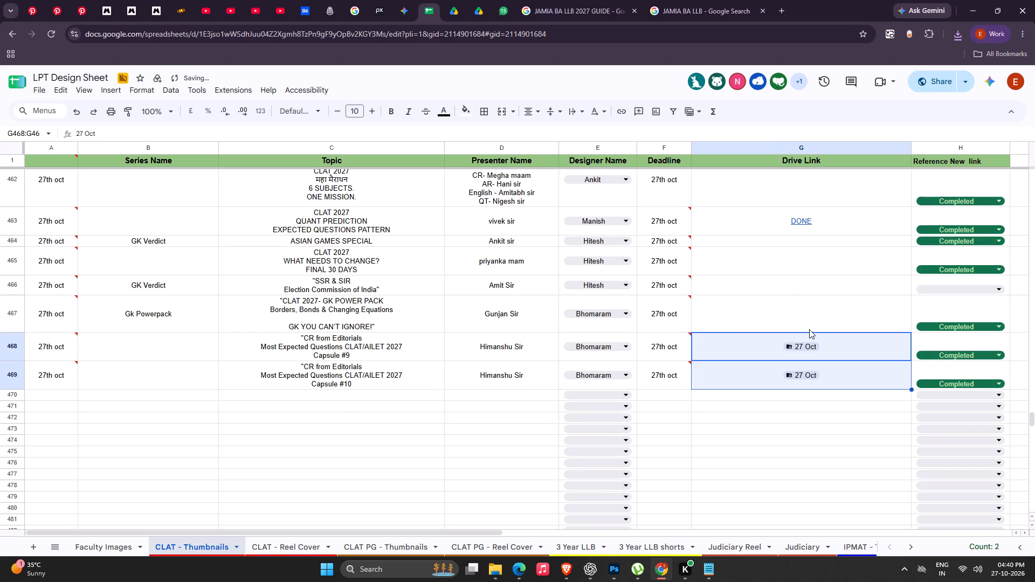
click(809, 329)
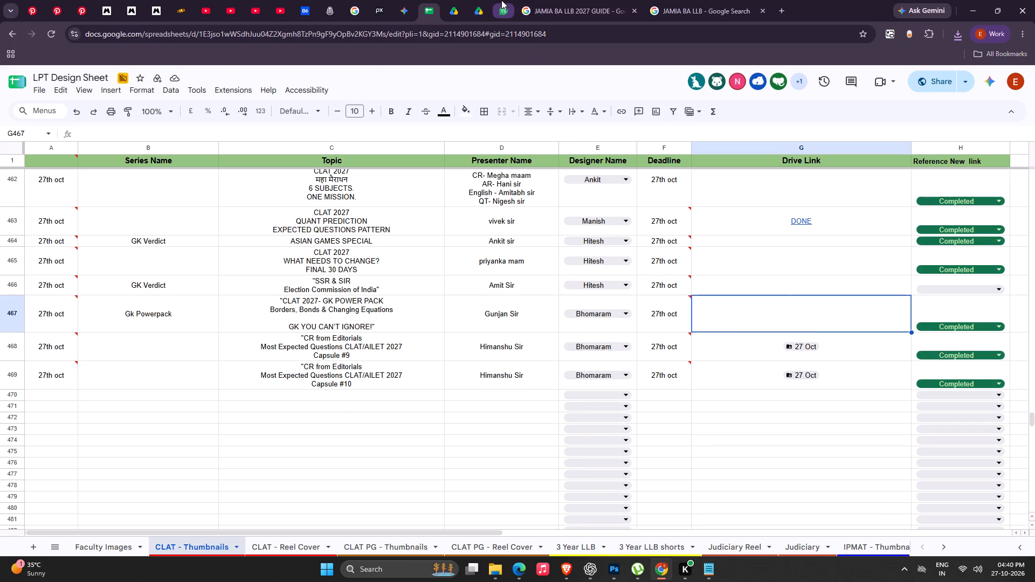
click(806, 345)
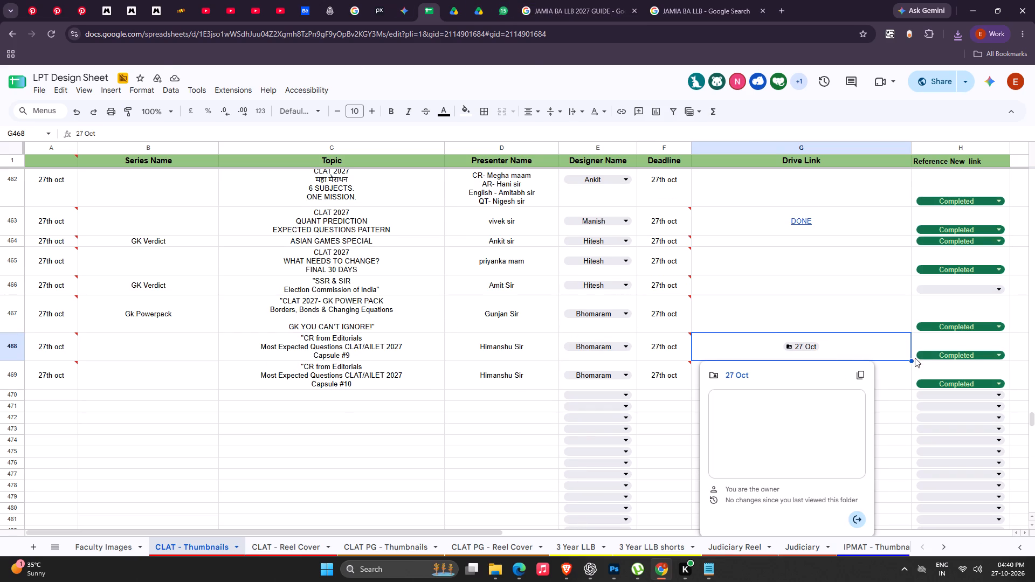
drag(910, 361, 905, 311)
click(793, 285)
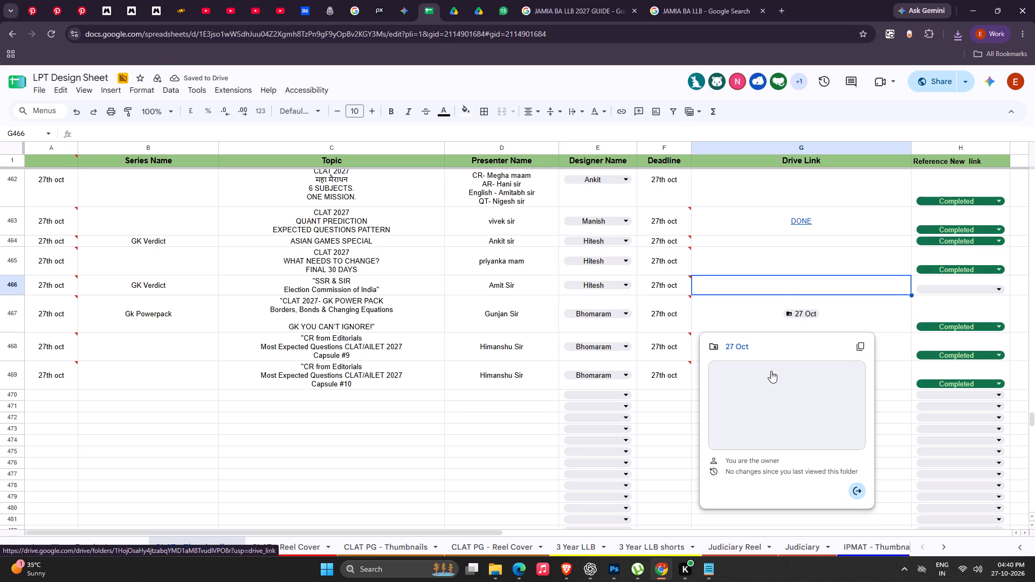
Open the linked 27 Oct folder from its chip preview, and close it again.
click(771, 371)
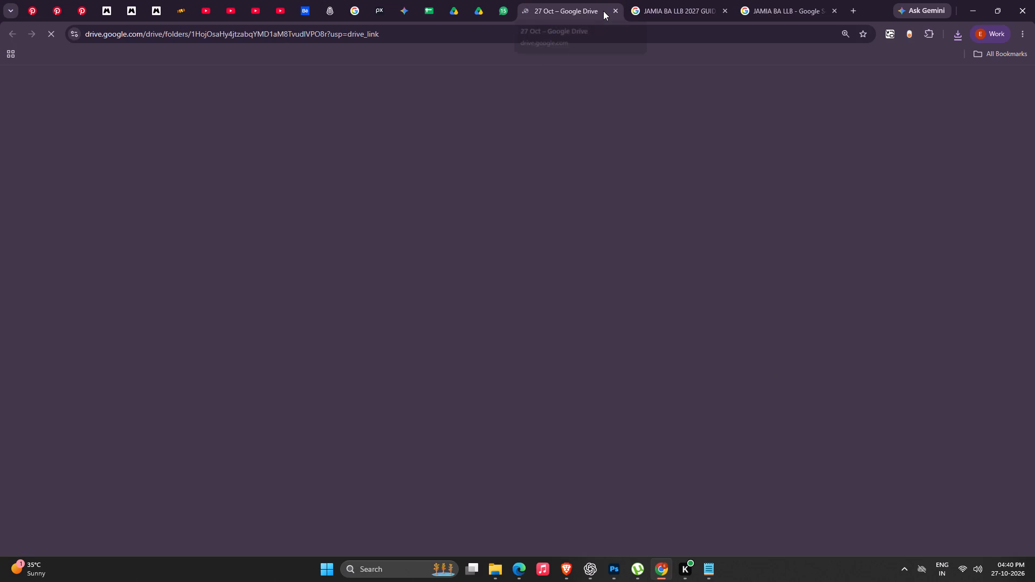
click(612, 9)
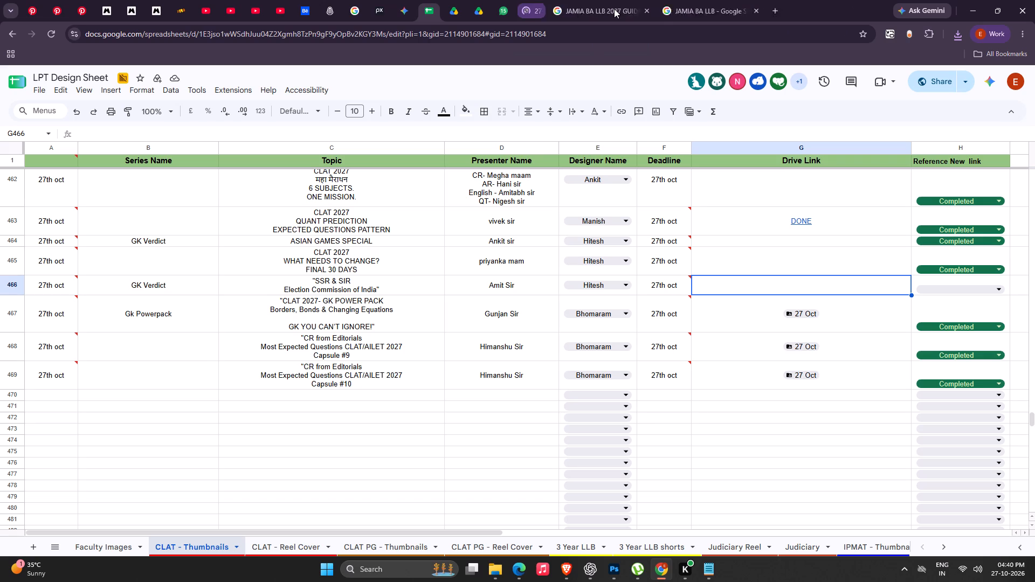
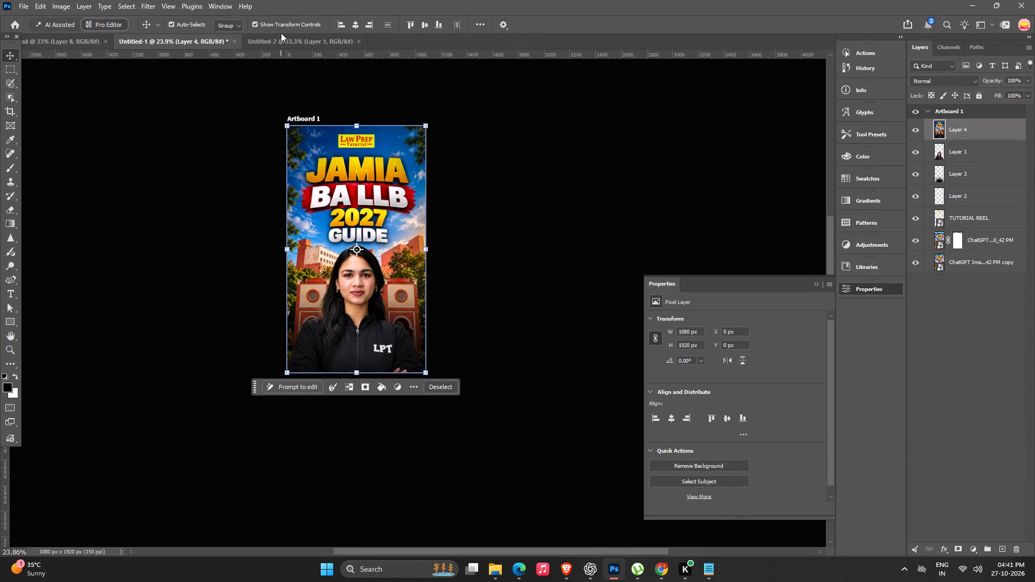
Try to save the JAMIA BA LLB 2027 GUIDE reel cover as 2.psd in the 27-10 folder.
click(283, 33)
key(ctrl+s)
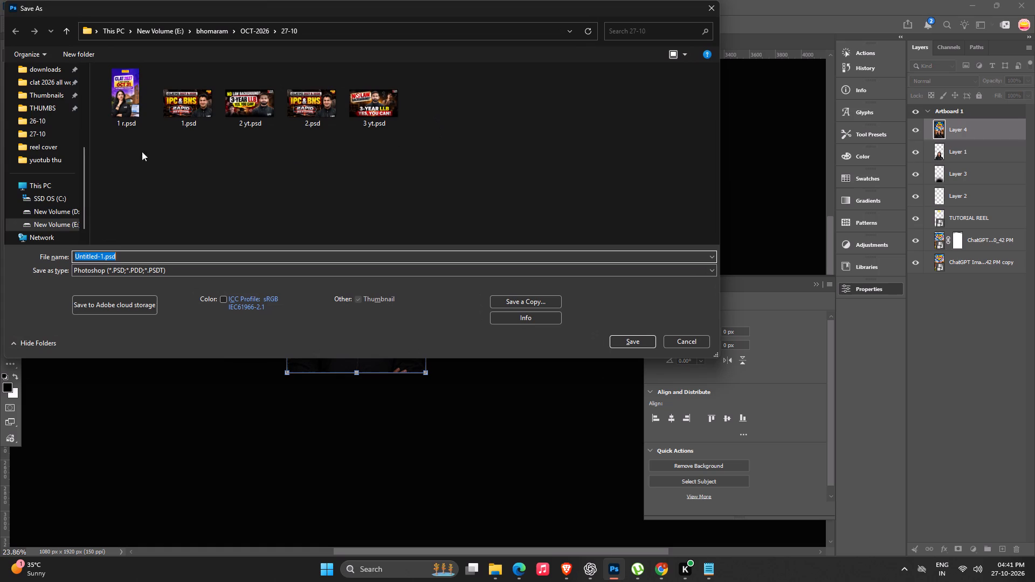
drag(99, 258, 26, 267)
key(BackSpace)
key(Right)
key(BackSpace)
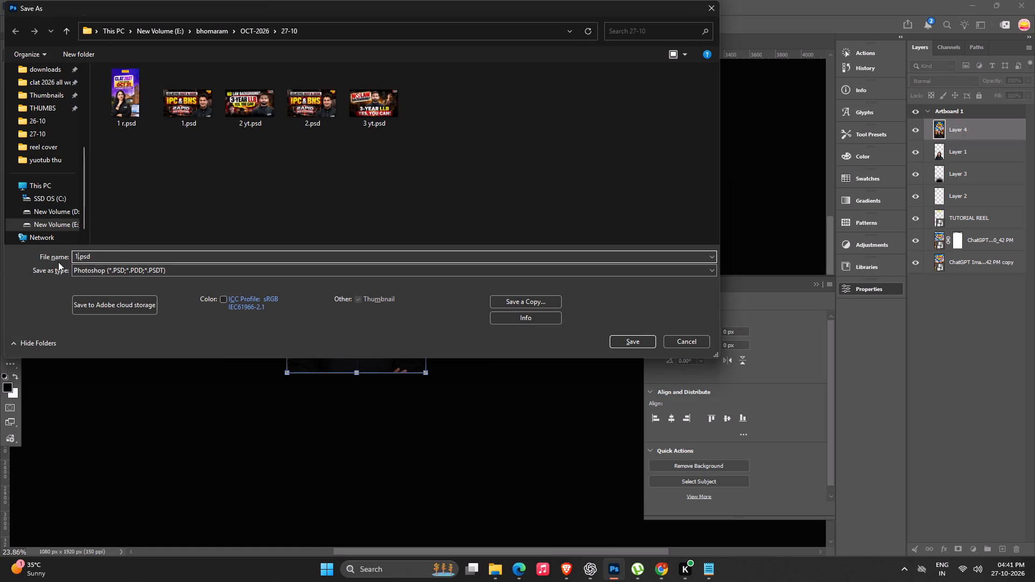
key(2)
key(Return)
key(Return)
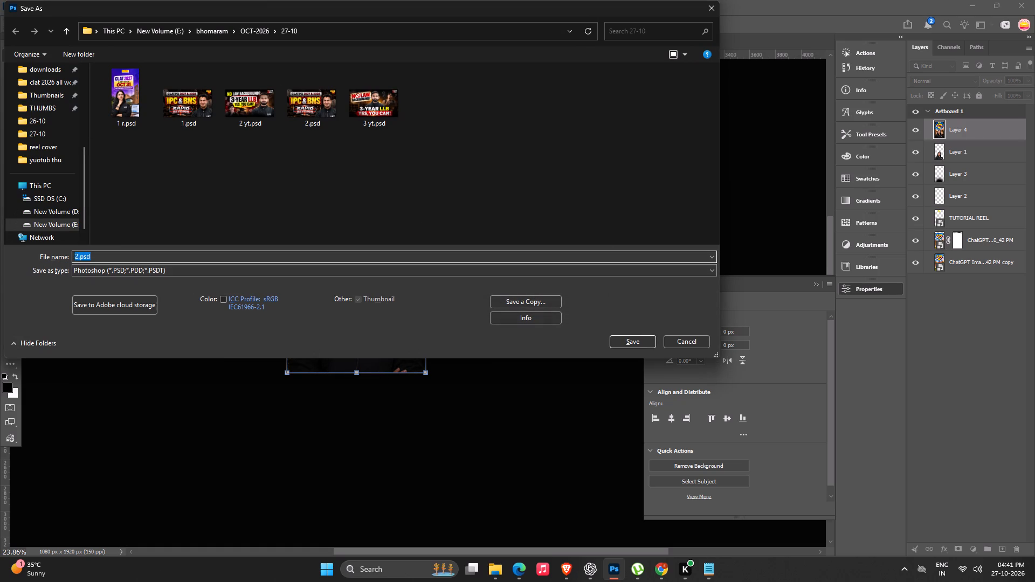
Add an R after the 2 in the reel cover's PSD file name.
click(79, 257)
key(Right)
key(r)
key(shift+r)
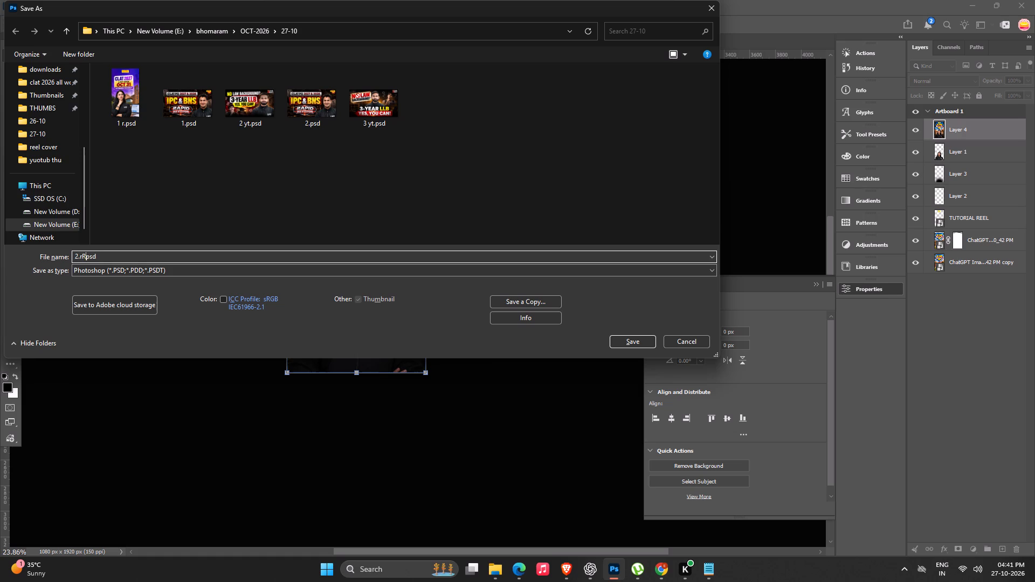
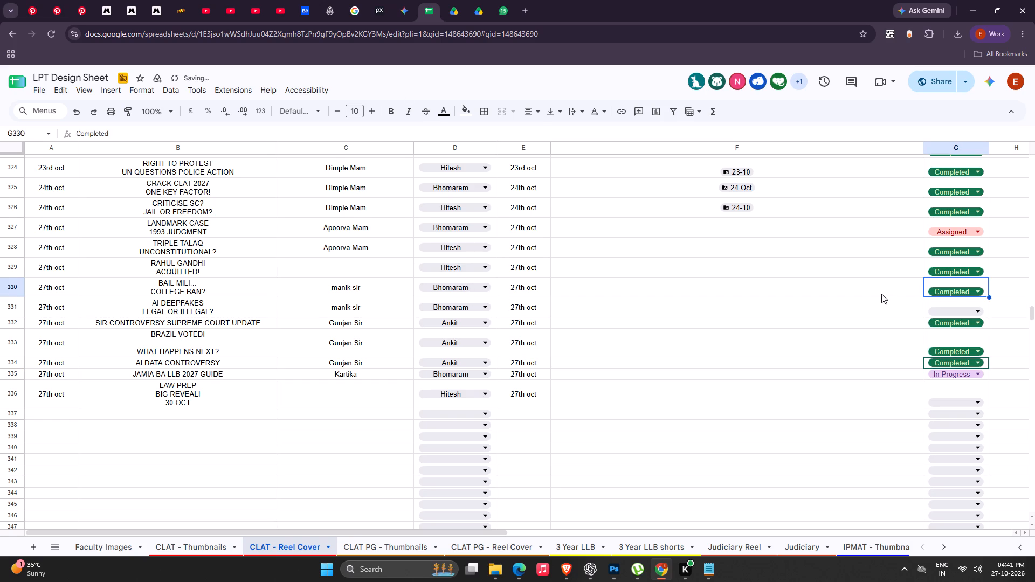
Go to the shared Drive and open the 27 Oct folder inside 2026, CLAT TUTORIAL, SHORTS, OCT.
click(451, 3)
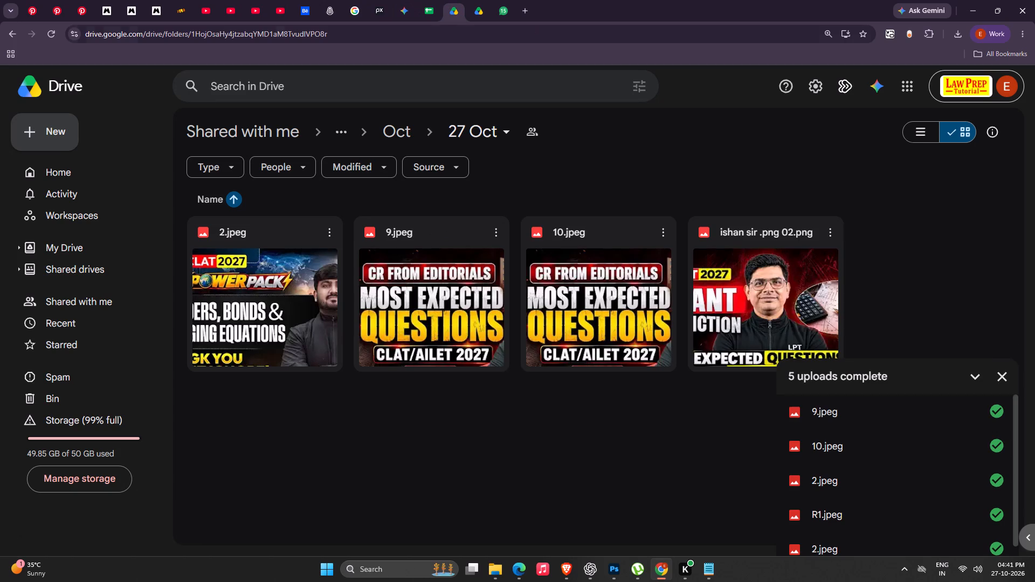
click(11, 37)
click(11, 37)
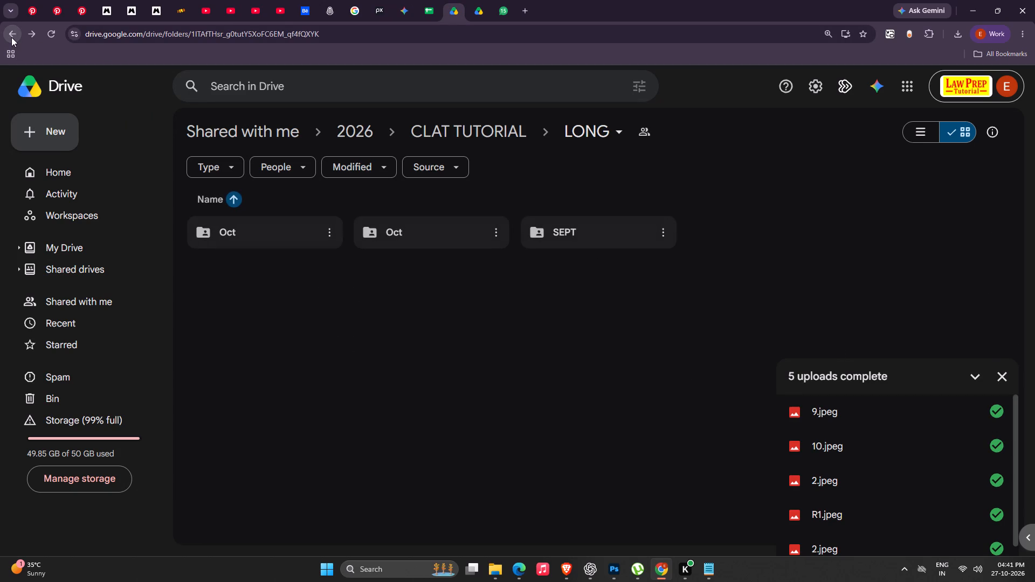
click(11, 37)
click(11, 37)
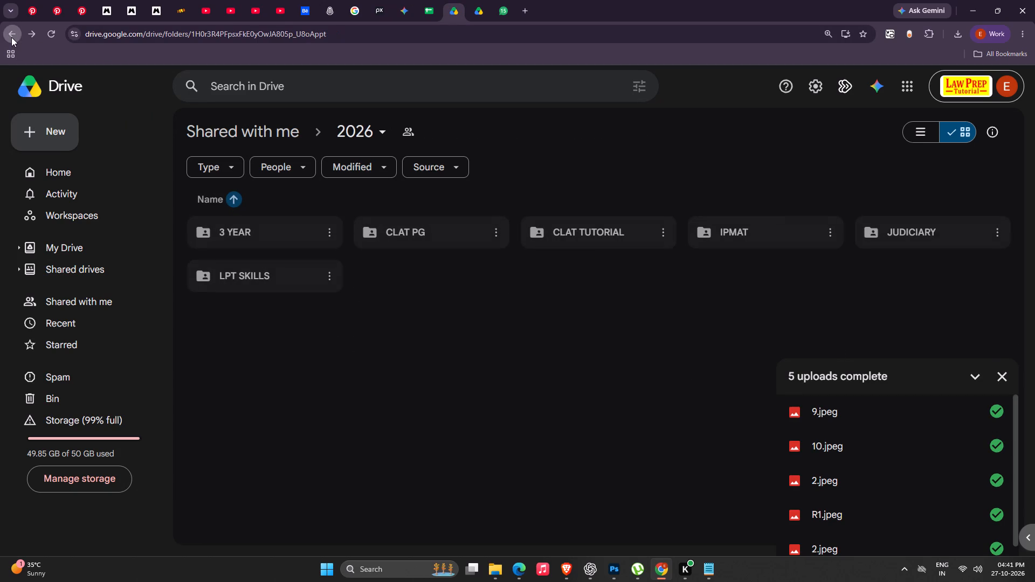
double_click(603, 221)
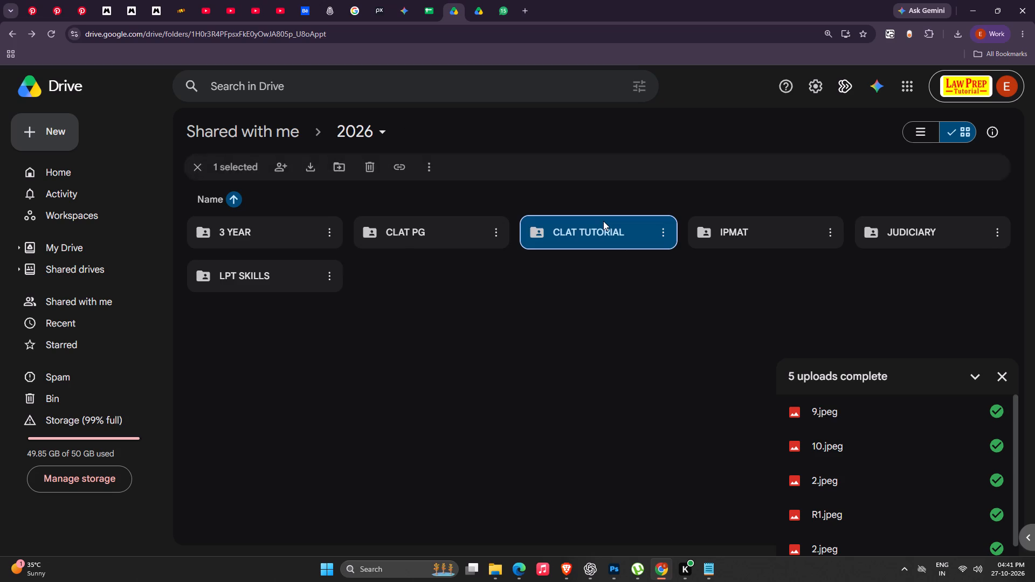
double_click(399, 240)
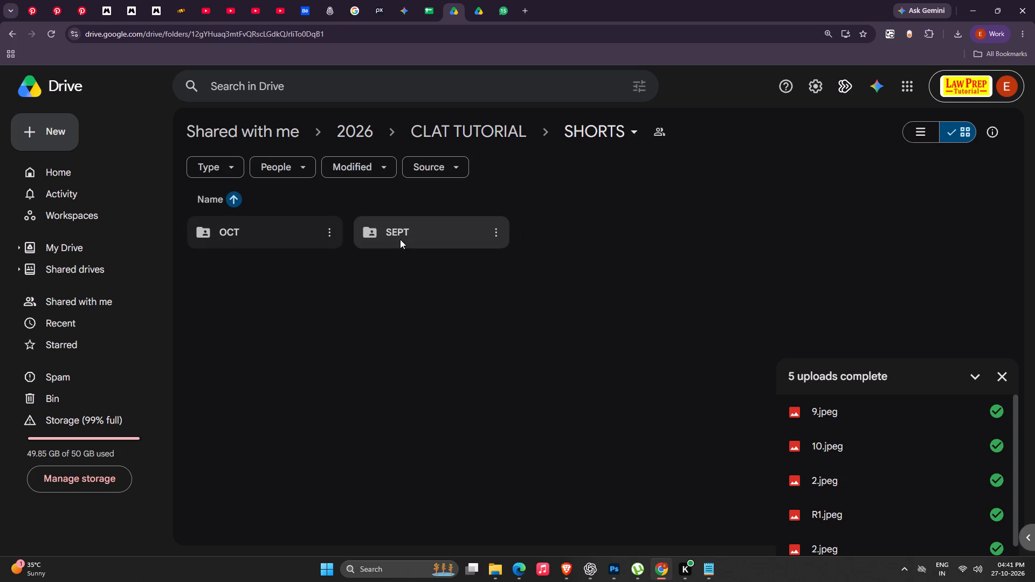
double_click(238, 233)
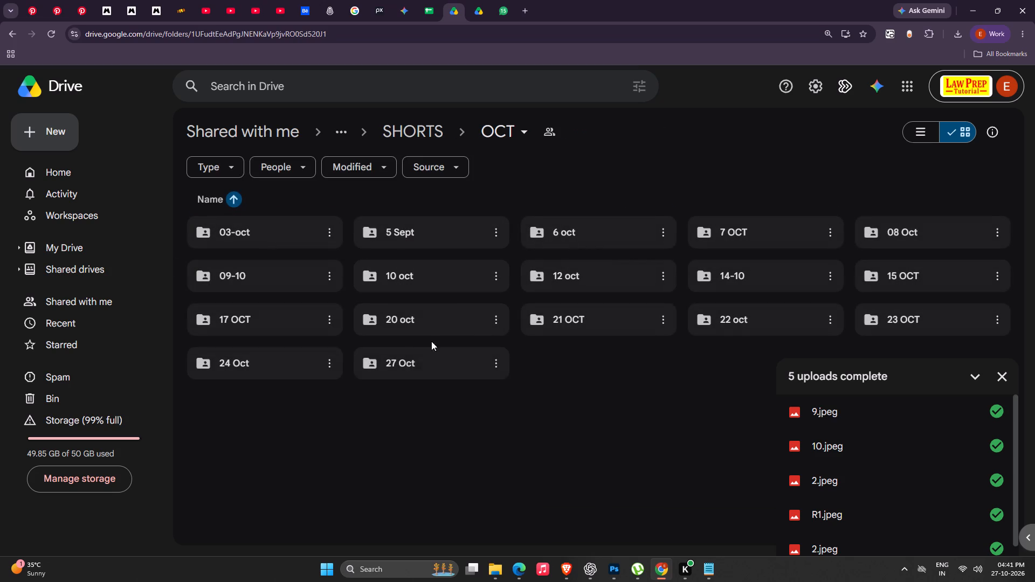
double_click(410, 363)
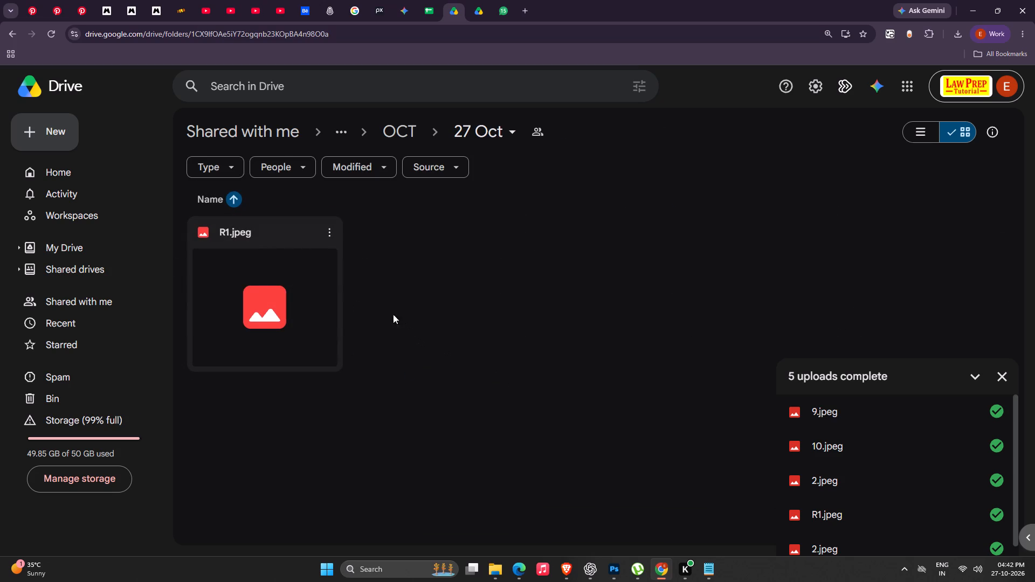
Start a file upload to the SHORTS 27 Oct folder and select 2.rRpsd.psd from the local 27-10 folder.
right_click(501, 291)
click(569, 338)
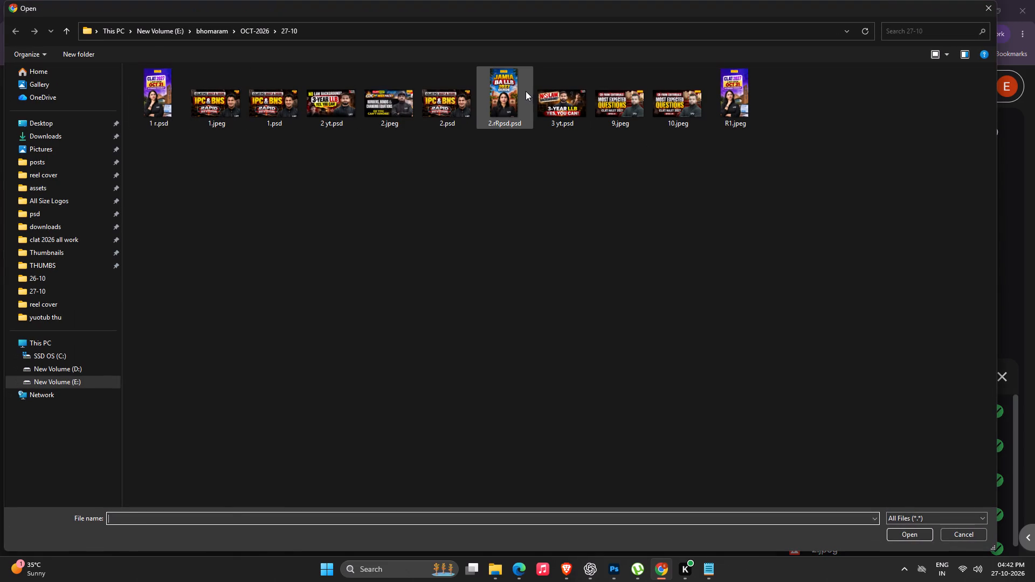
click(508, 85)
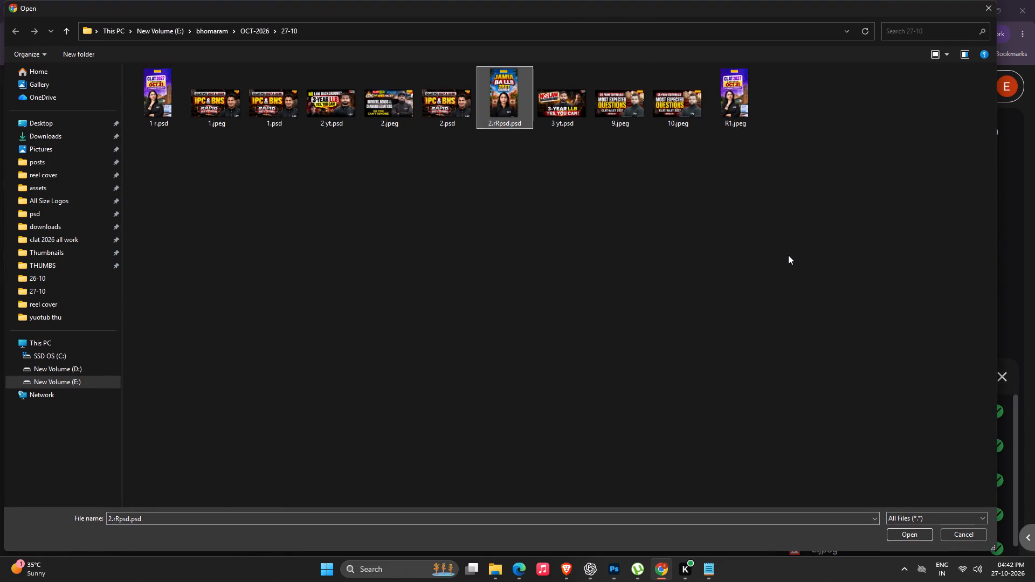
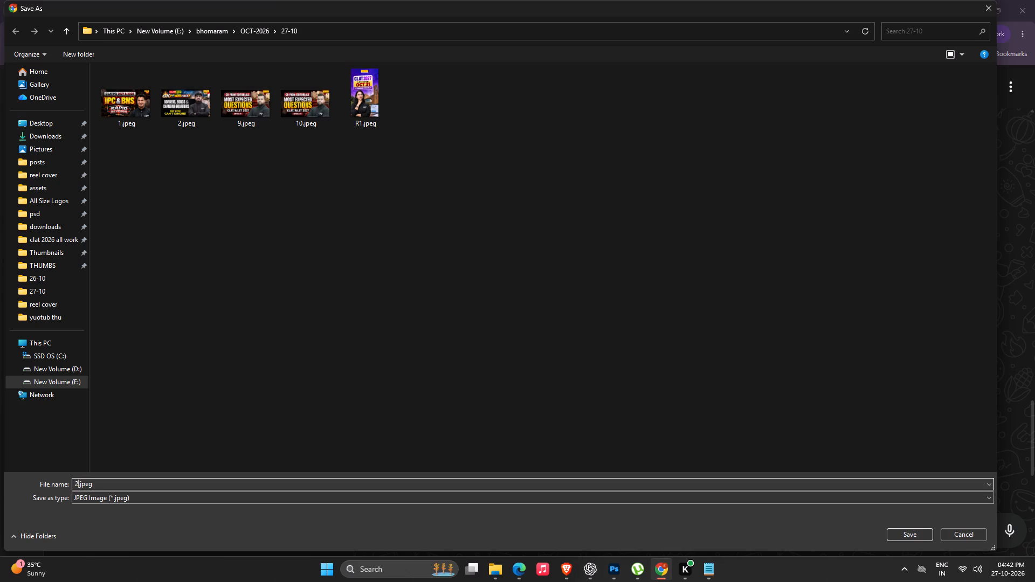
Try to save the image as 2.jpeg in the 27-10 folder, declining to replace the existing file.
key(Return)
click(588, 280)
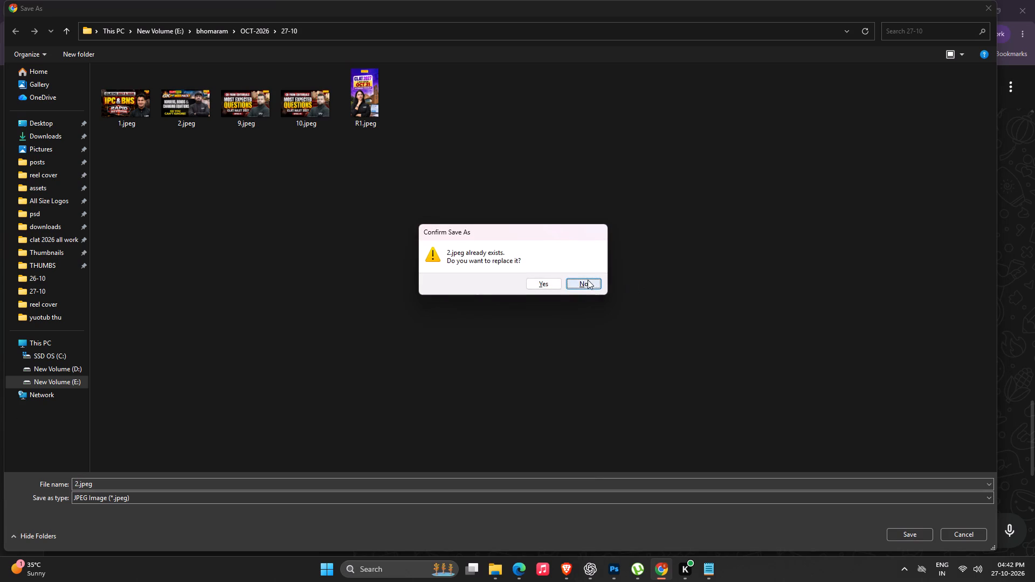
Start editing the JPEG's file name, with the cursor placed before the 2.
click(77, 481)
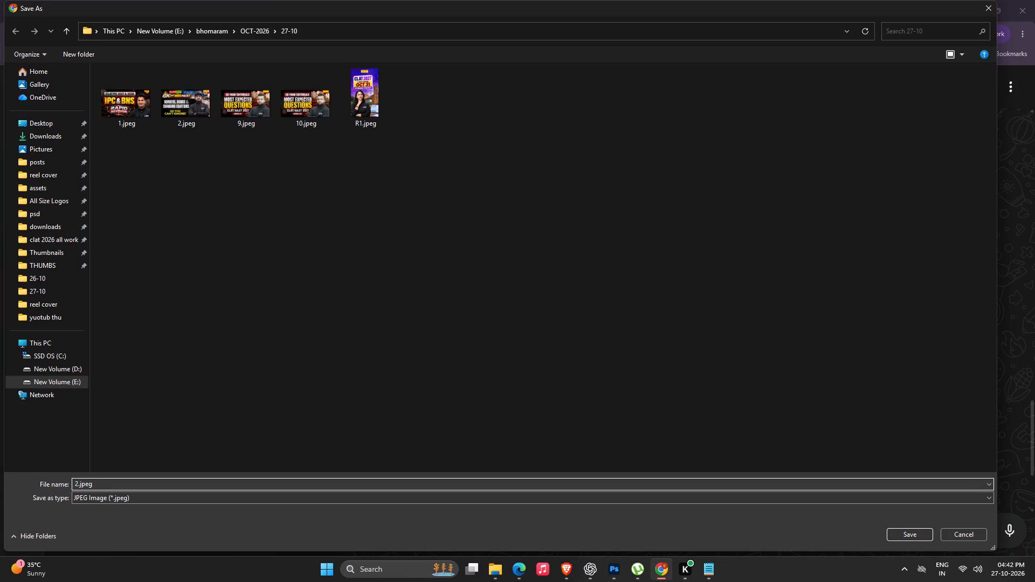
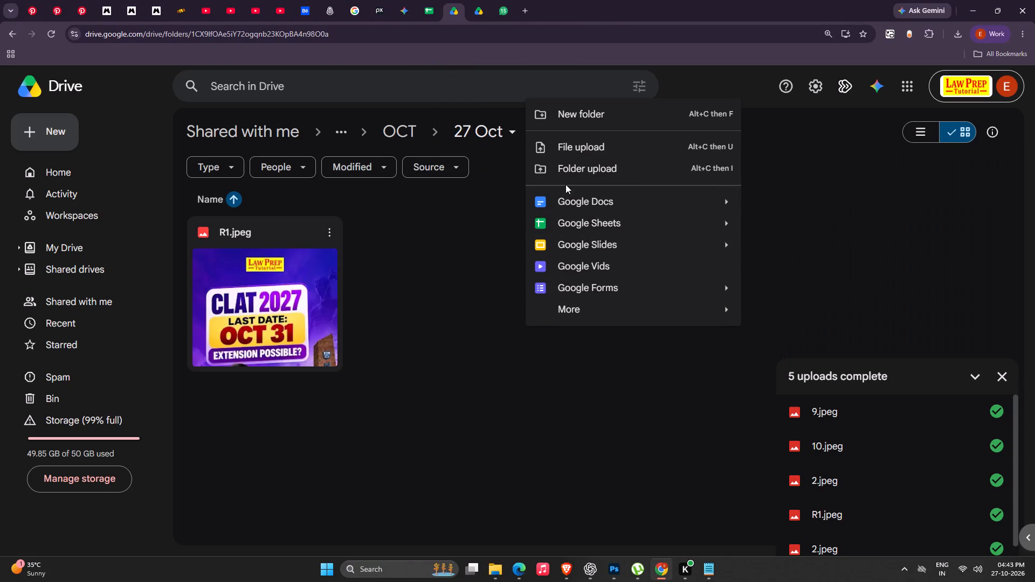
Upload 2R.jpeg from the local 27-10 folder to the 27 Oct Drive folder.
click(575, 150)
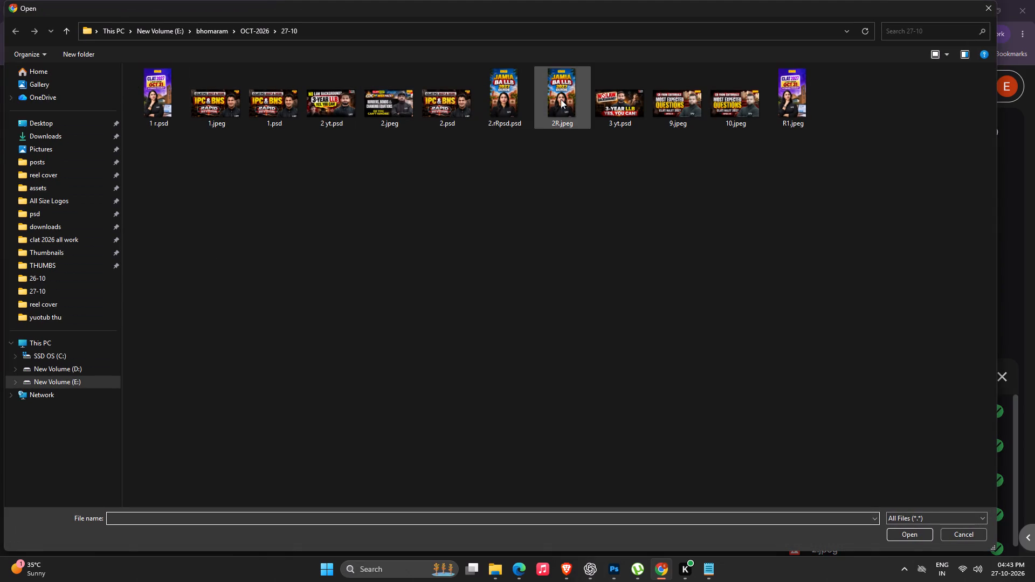
click(526, 102)
double_click(569, 108)
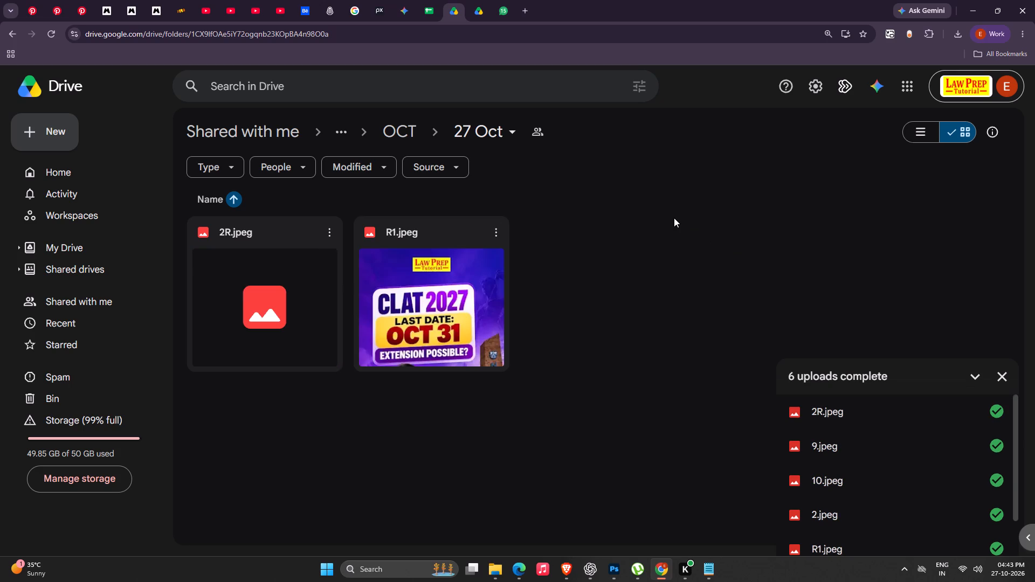
Copy the 27 Oct folder's link and insert it as a 27 Oct chip in column F of the LPT Design Sheet's JAMIA BA LLB 2027 GUIDE row.
click(505, 131)
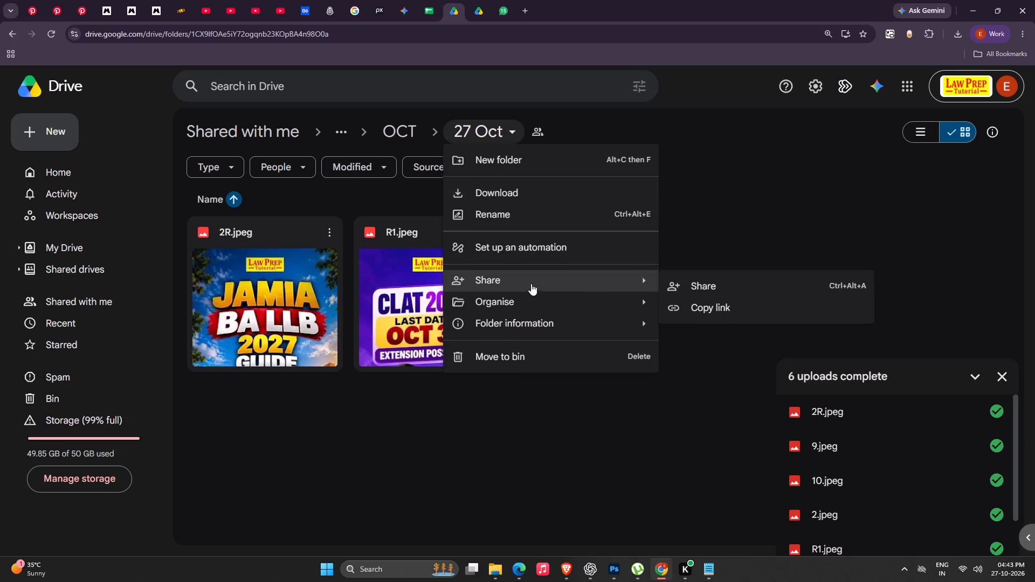
click(700, 309)
click(435, 0)
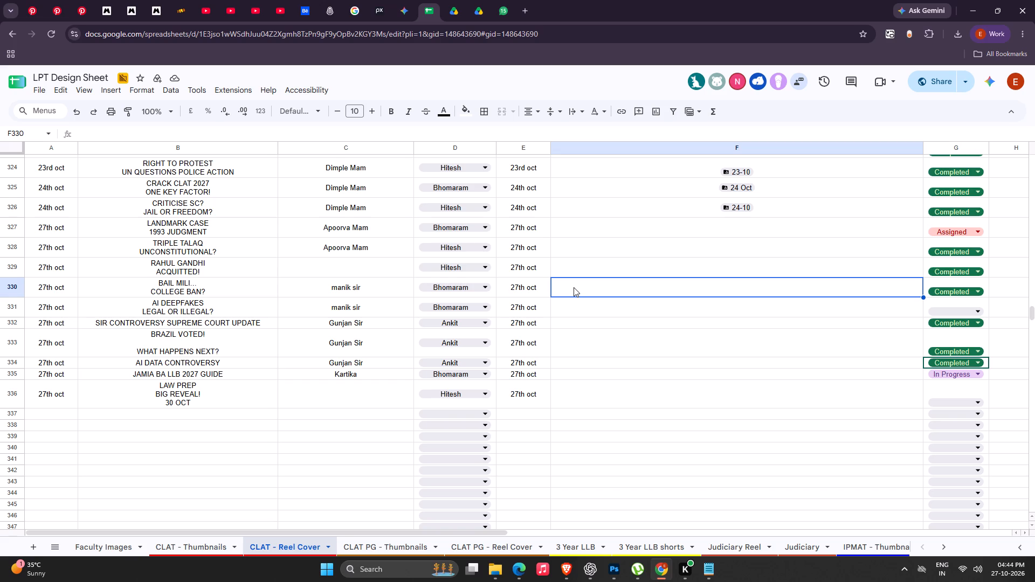
double_click(611, 376)
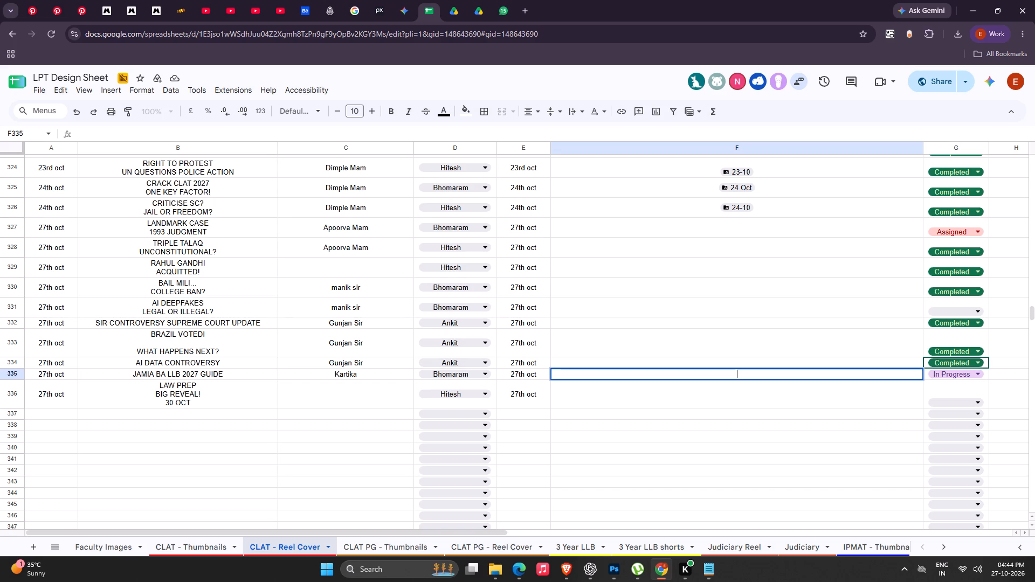
key(ctrl+v)
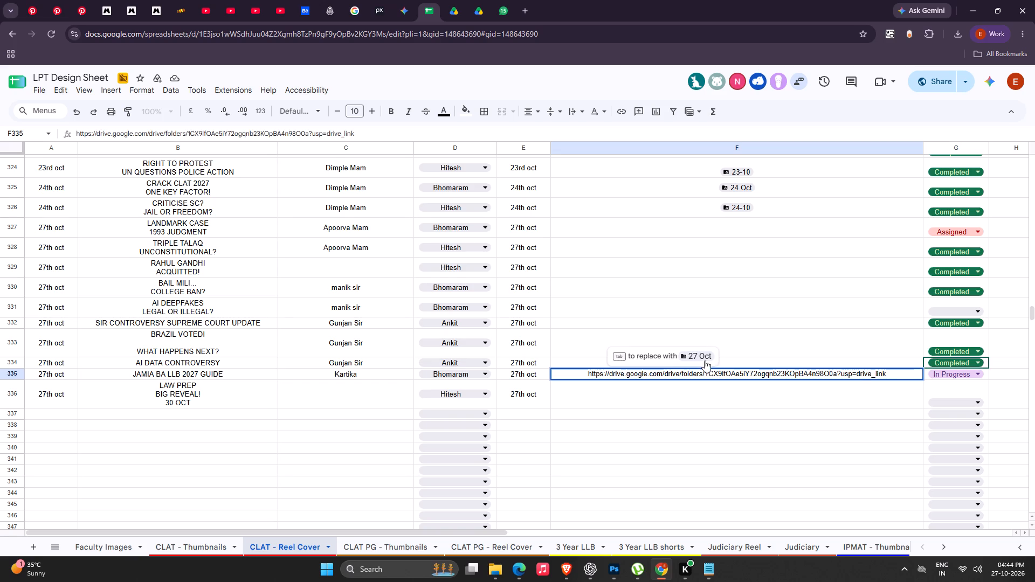
click(702, 361)
Set the status of the JAMIA BA LLB 2027 GUIDE row to Completed.
click(962, 375)
click(949, 421)
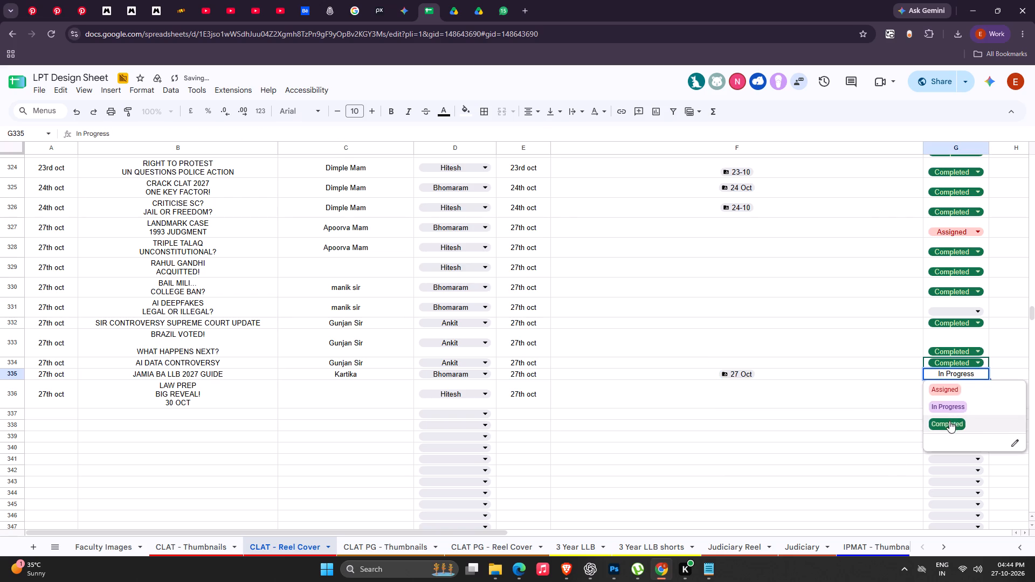
click(760, 348)
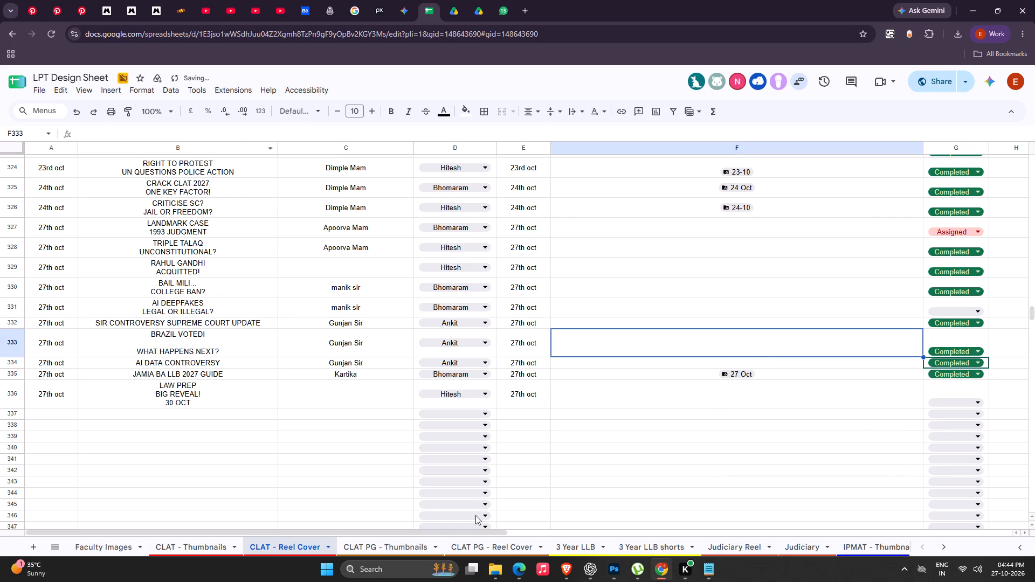